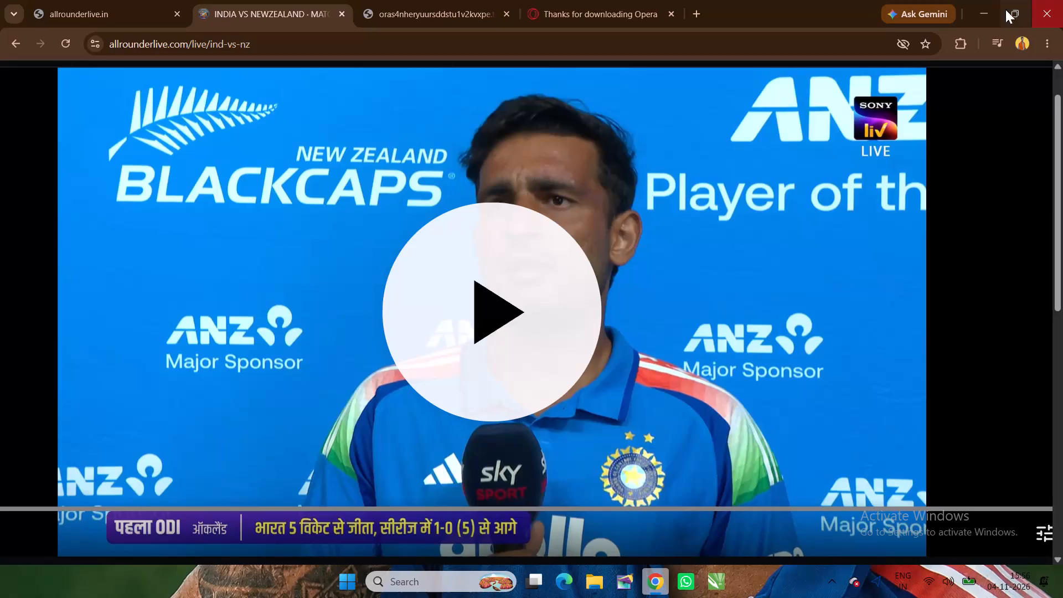
Close the browser, open the 'sadi card wide nov 2026' publication from the desktop, and dismiss the template chooser.
{"action": "left_click", "coordinate": [1055, 0]}
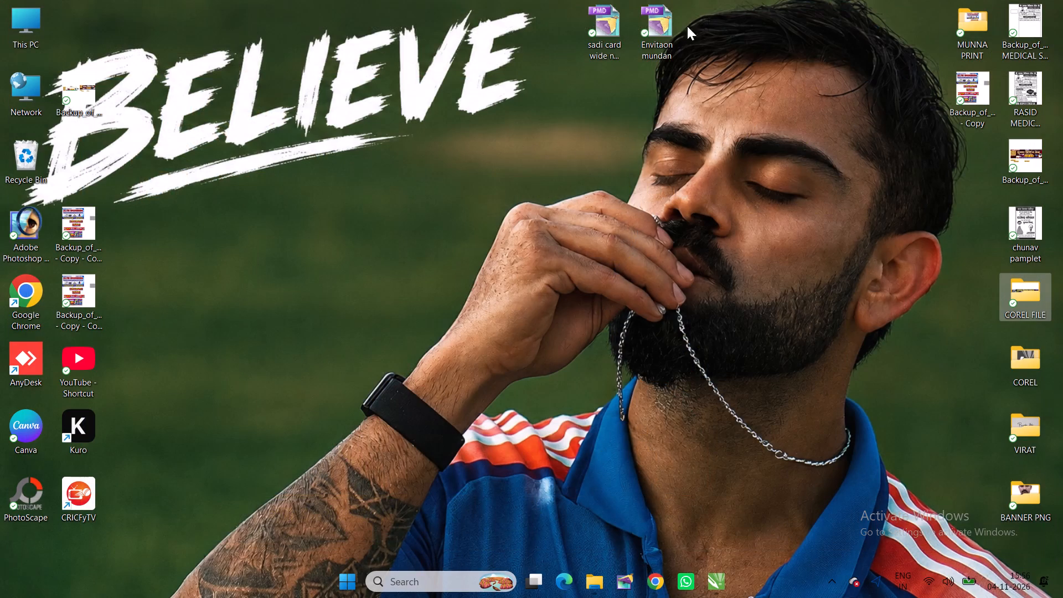
{"action": "double_click", "coordinate": [597, 30]}
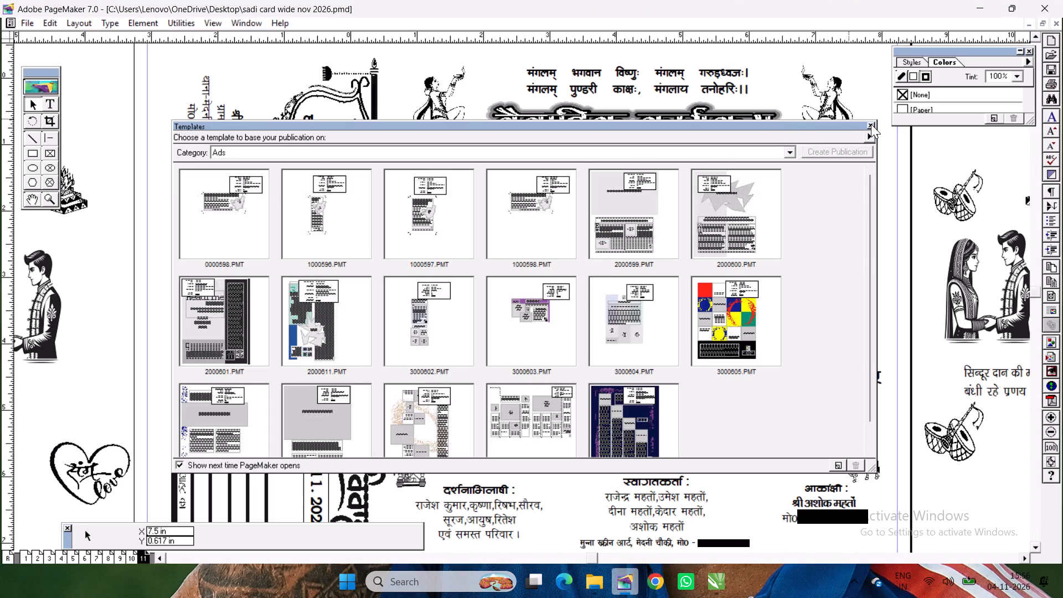
{"action": "left_click", "coordinate": [871, 124]}
Select all the wedding invitation elements on page 11, group them, and copy the group.
{"action": "left_click", "coordinate": [493, 170]}
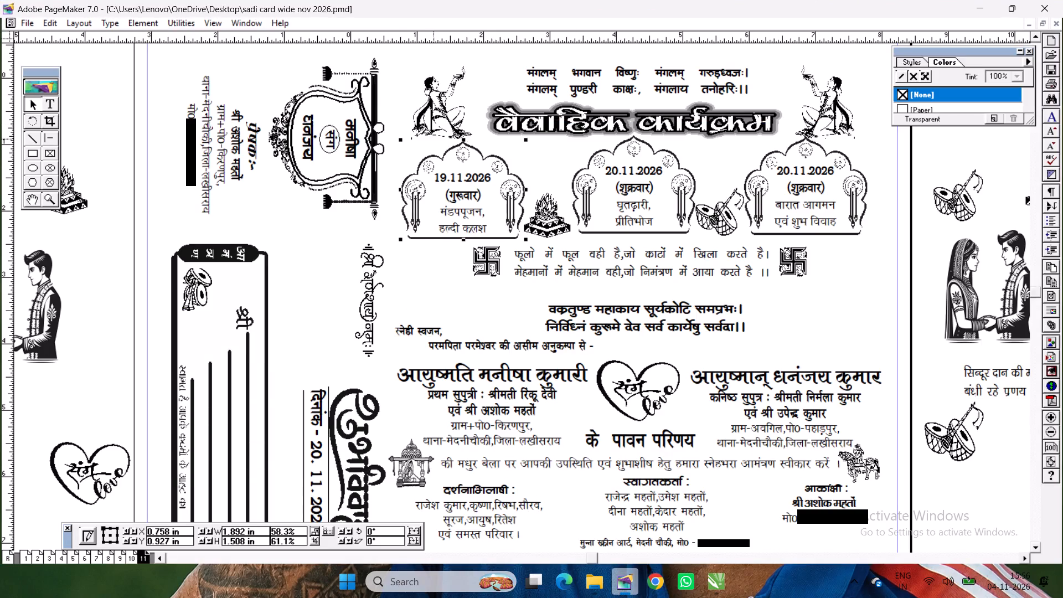
{"action": "key", "text": "ctrl+5"}
{"action": "left_click_drag", "start_coordinate": [362, 215], "coordinate": [438, 456]}
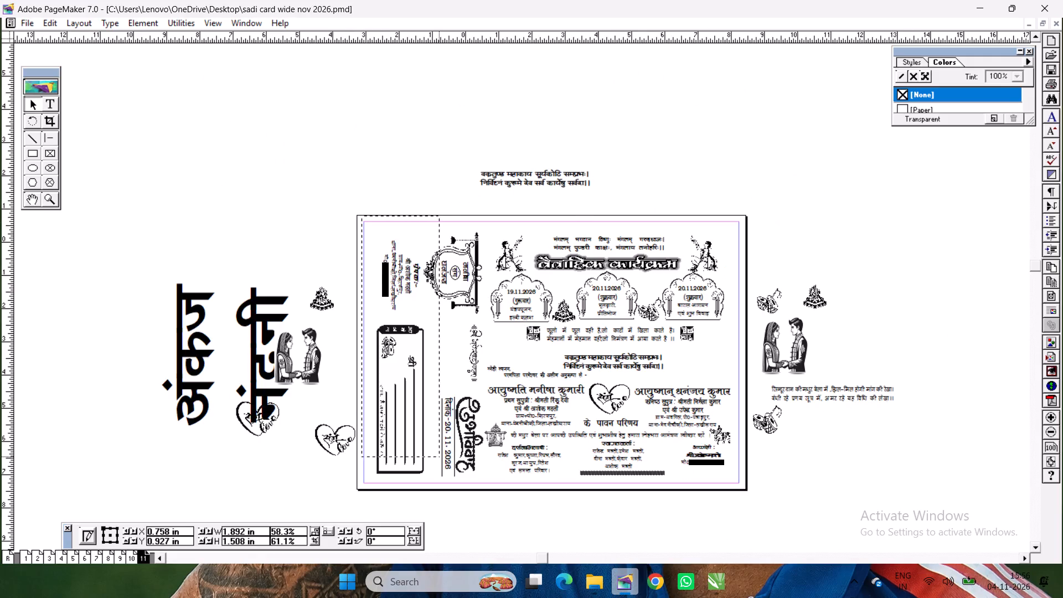
{"action": "left_click_drag", "start_coordinate": [438, 456], "coordinate": [749, 492]}
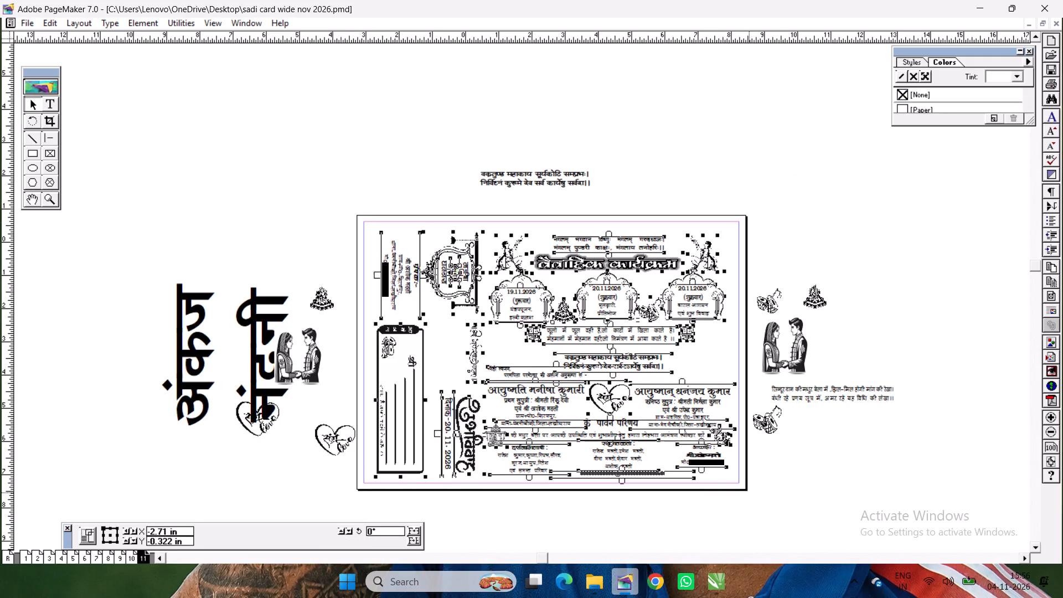
{"action": "key", "text": "ctrl+g"}
{"action": "key", "text": "ctrl+1"}
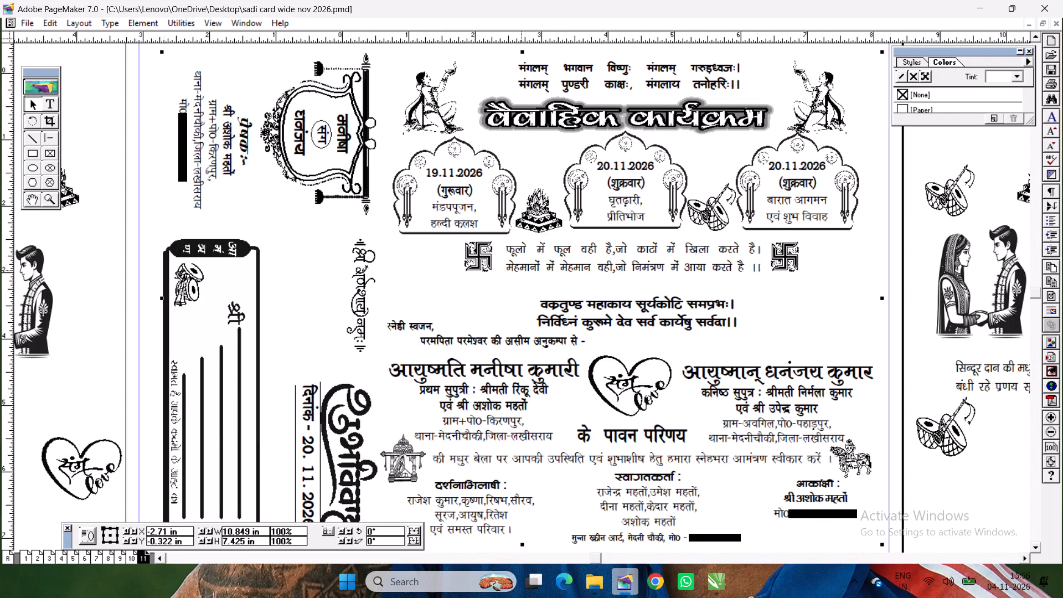
{"action": "key", "text": "ctrl+c"}
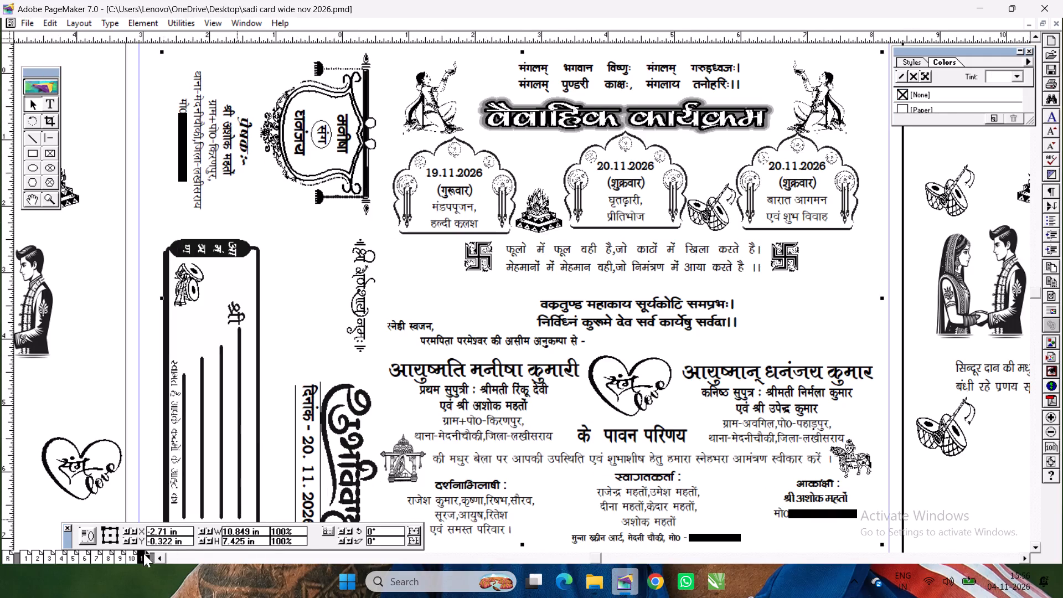
Insert a new page after page 11 and paste the copied invitation group onto it.
{"action": "right_click", "coordinate": [143, 553]}
{"action": "left_click", "coordinate": [184, 512]}
{"action": "key", "text": "ctrl+v"}
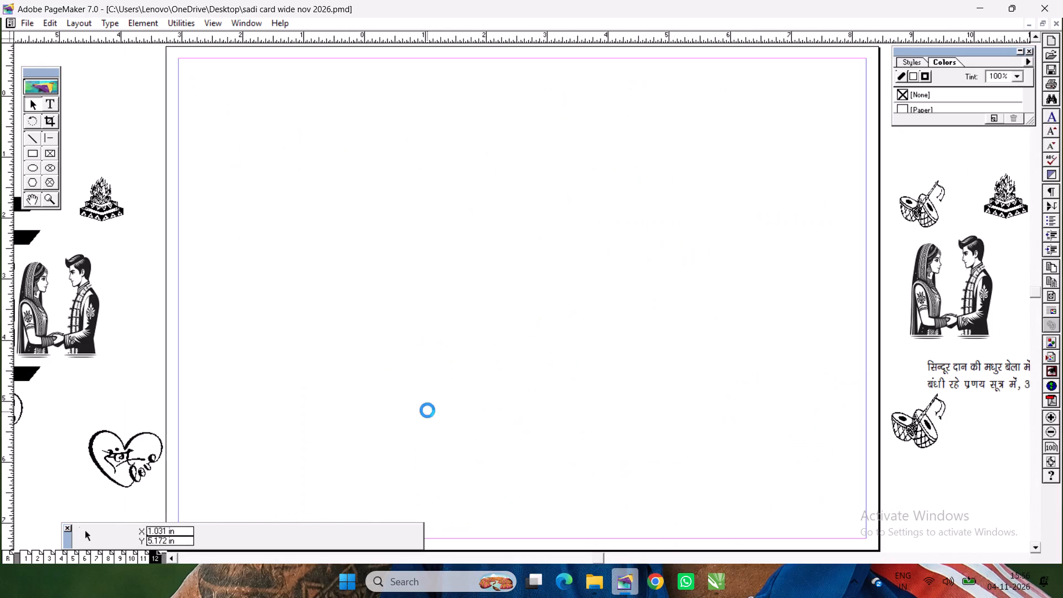
Reposition the pasted invitation slightly up and left on page 12 and ungroup it.
{"action": "left_click_drag", "start_coordinate": [525, 303], "coordinate": [522, 297]}
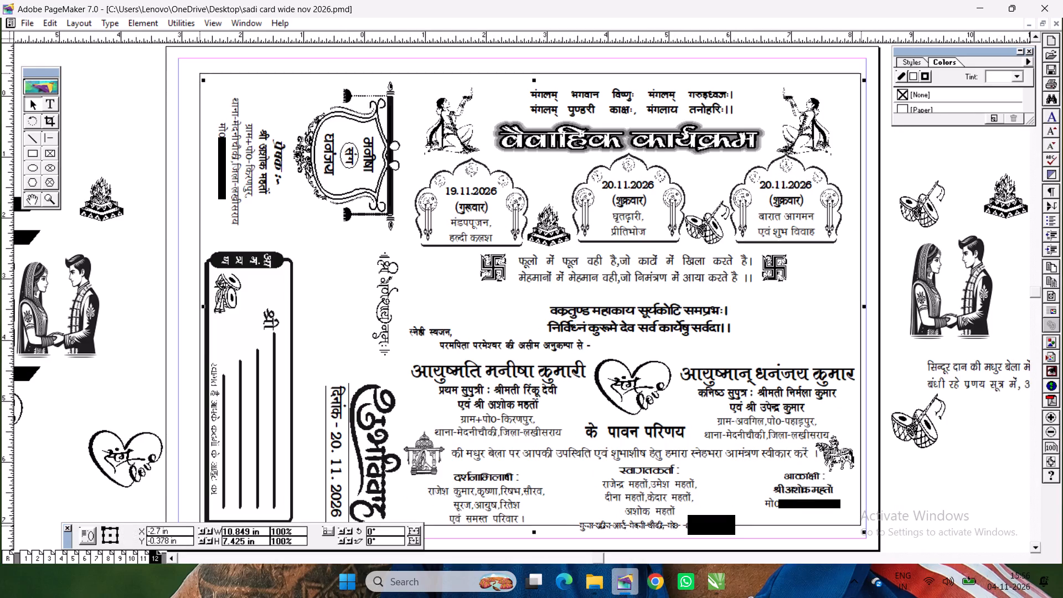
{"action": "left_click_drag", "start_coordinate": [522, 297], "coordinate": [522, 294]}
{"action": "key", "text": "ctrl+shift+g"}
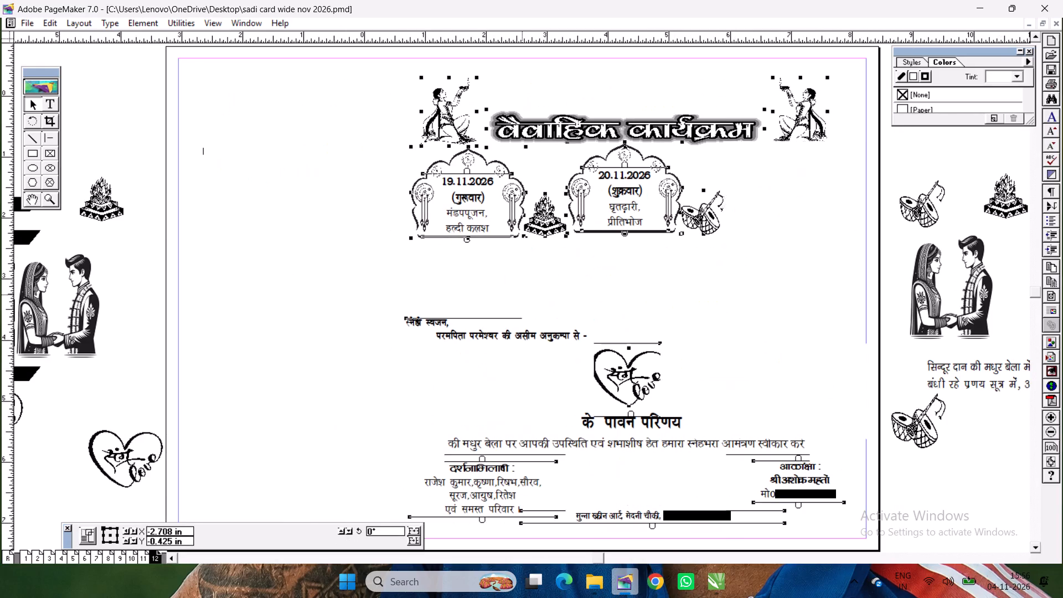
Replace the bride's first name in the heading after आयुष्मति with काजल.
{"action": "key", "text": "ctrl+1"}
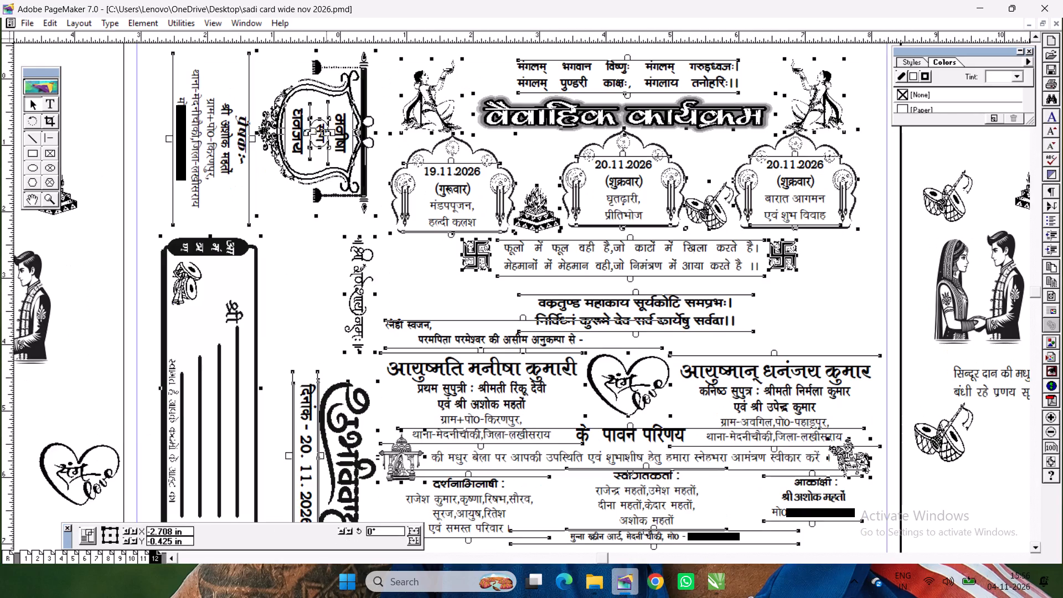
{"action": "key", "text": "ctrl+2"}
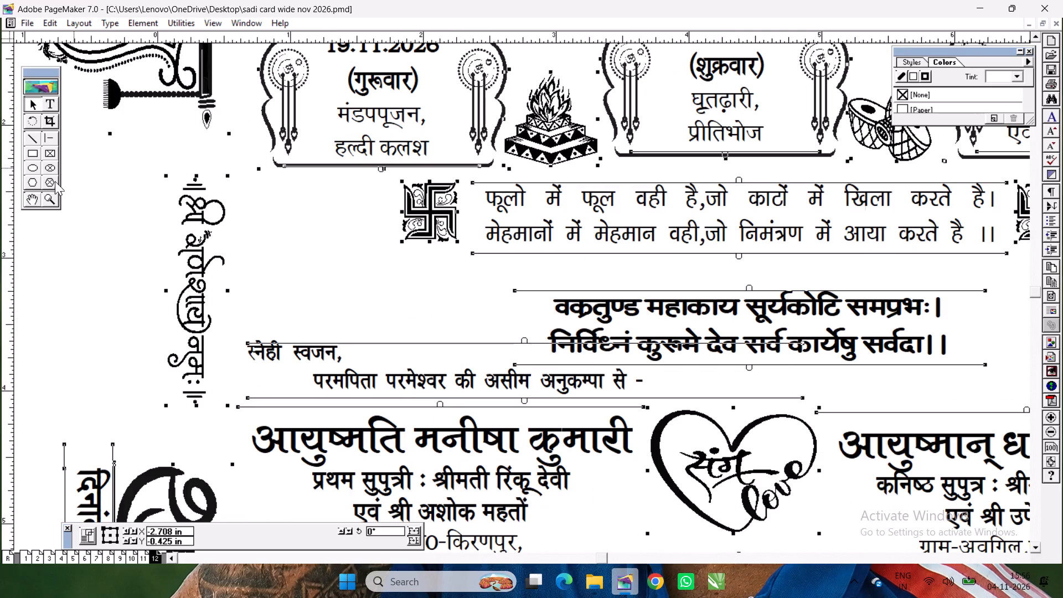
{"action": "left_click", "coordinate": [26, 200]}
{"action": "left_click_drag", "start_coordinate": [390, 272], "coordinate": [179, 481]}
{"action": "left_click_drag", "start_coordinate": [431, 332], "coordinate": [461, 445]}
{"action": "left_click_drag", "start_coordinate": [532, 333], "coordinate": [548, 208]}
{"action": "key", "text": "ctrl+1"}
{"action": "left_click_drag", "start_coordinate": [540, 346], "coordinate": [544, 252]}
{"action": "left_click_drag", "start_coordinate": [528, 354], "coordinate": [524, 334]}
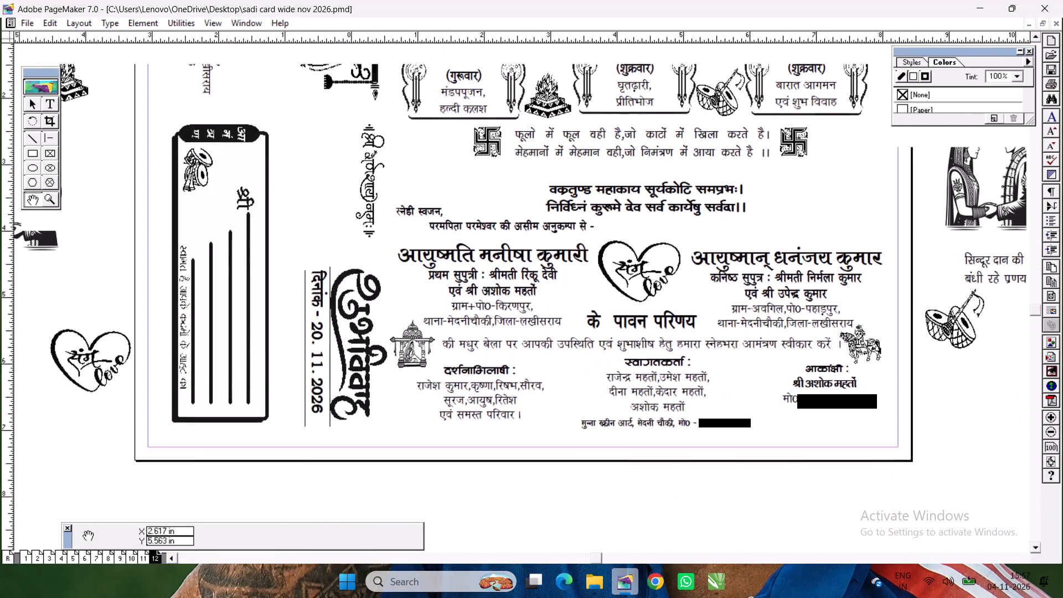
{"action": "left_click_drag", "start_coordinate": [524, 334], "coordinate": [519, 350]}
{"action": "left_click_drag", "start_coordinate": [521, 362], "coordinate": [516, 281]}
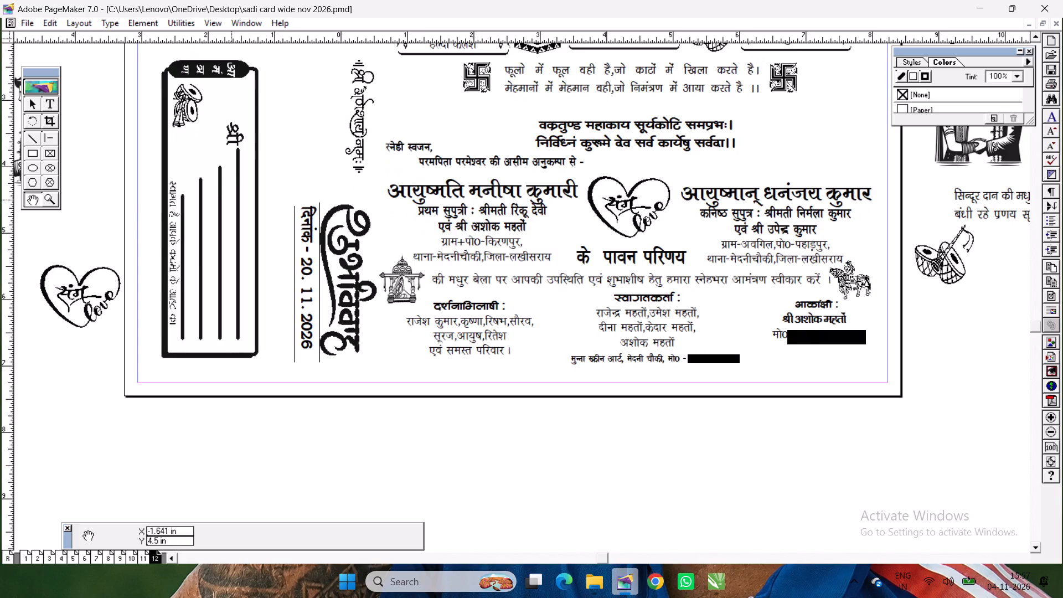
{"action": "left_click", "coordinate": [48, 104]}
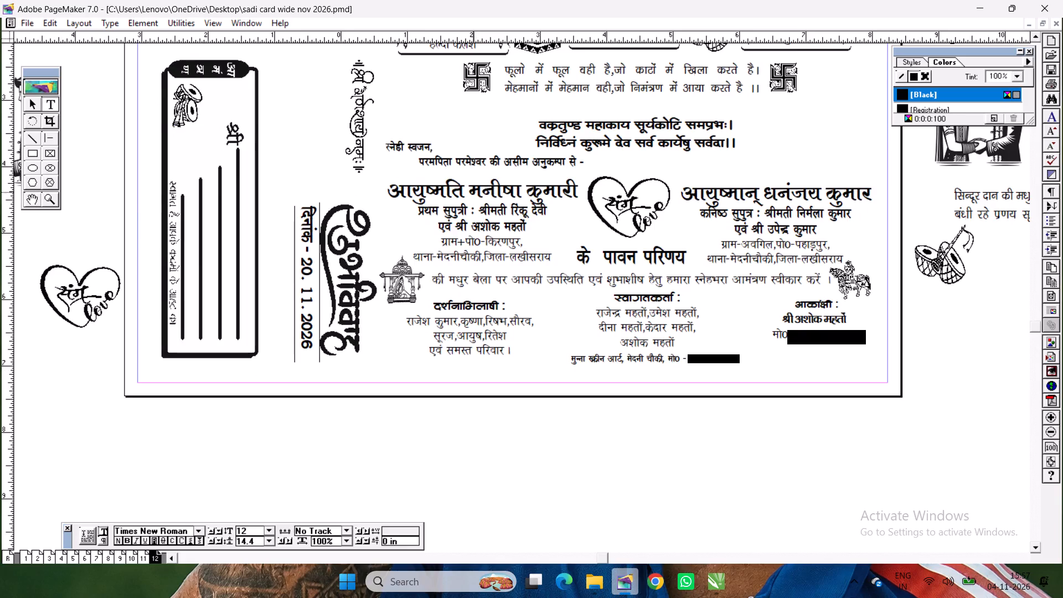
{"action": "left_click_drag", "start_coordinate": [473, 190], "coordinate": [522, 190]}
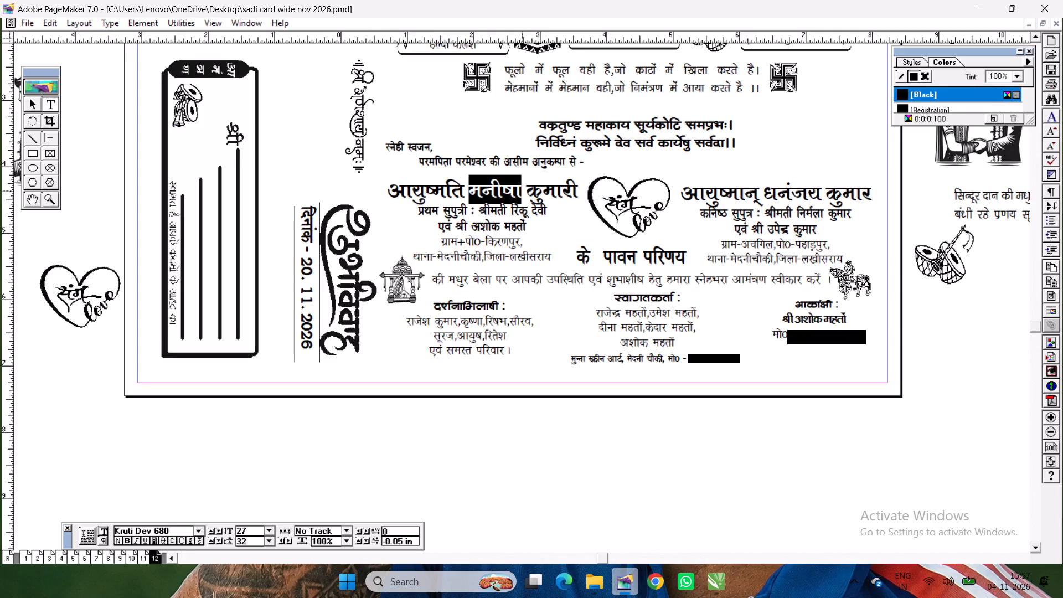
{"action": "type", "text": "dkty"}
Duplicate the two lines with the bride's parents (प्रथम सुपुत्री) directly beneath her name, above the original lines.
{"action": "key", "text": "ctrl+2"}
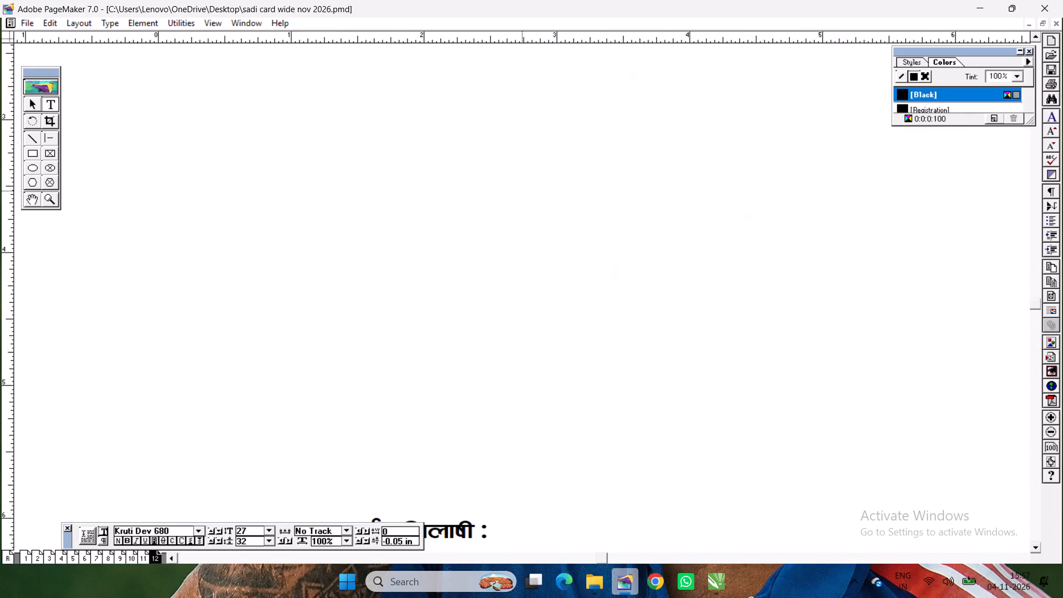
{"action": "left_click", "coordinate": [316, 345]}
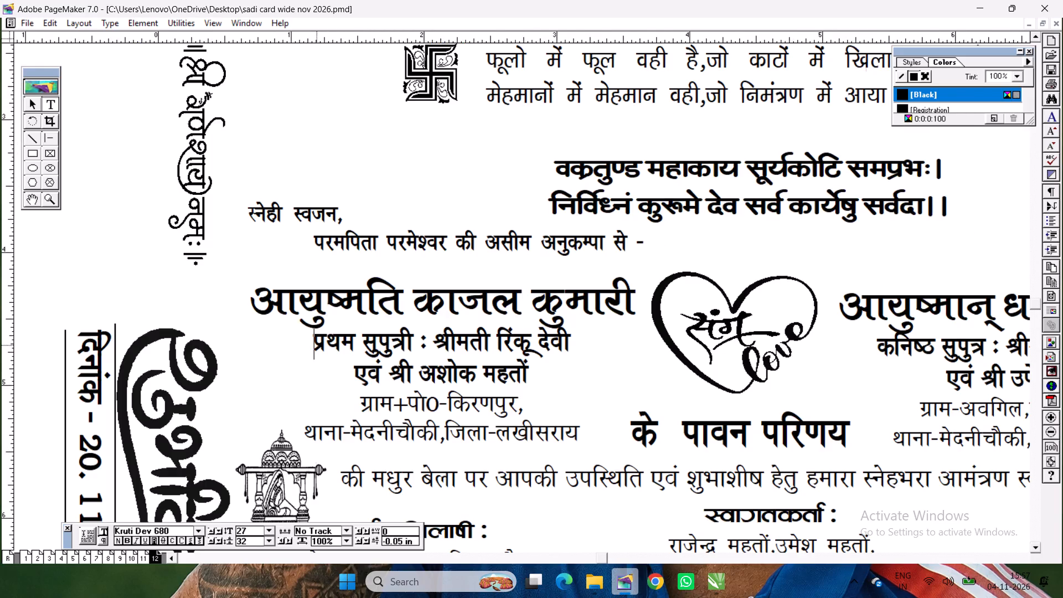
{"action": "left_click", "coordinate": [312, 344]}
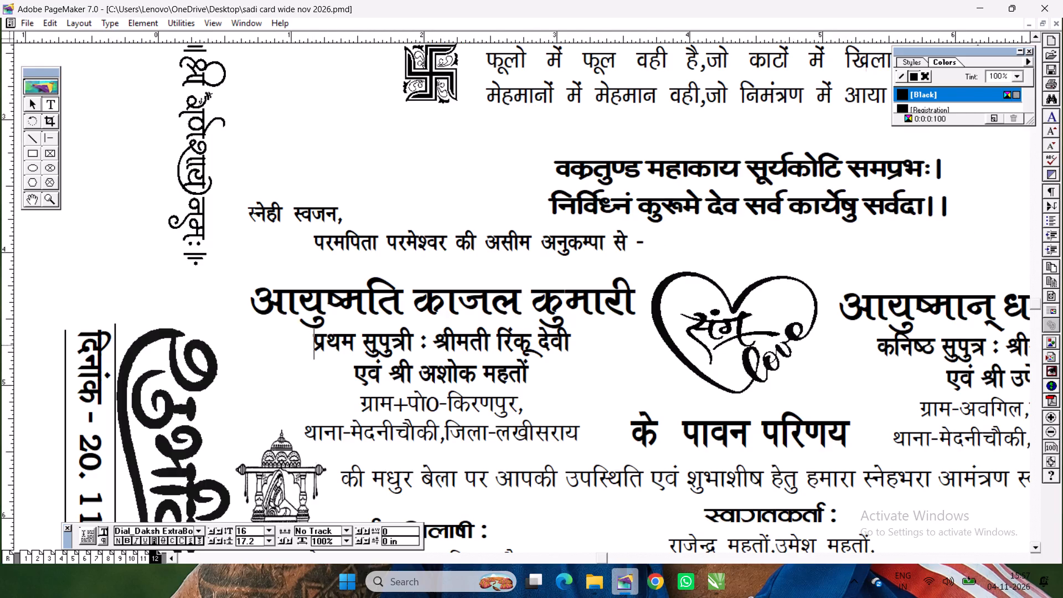
{"action": "left_click_drag", "start_coordinate": [315, 344], "coordinate": [332, 353]}
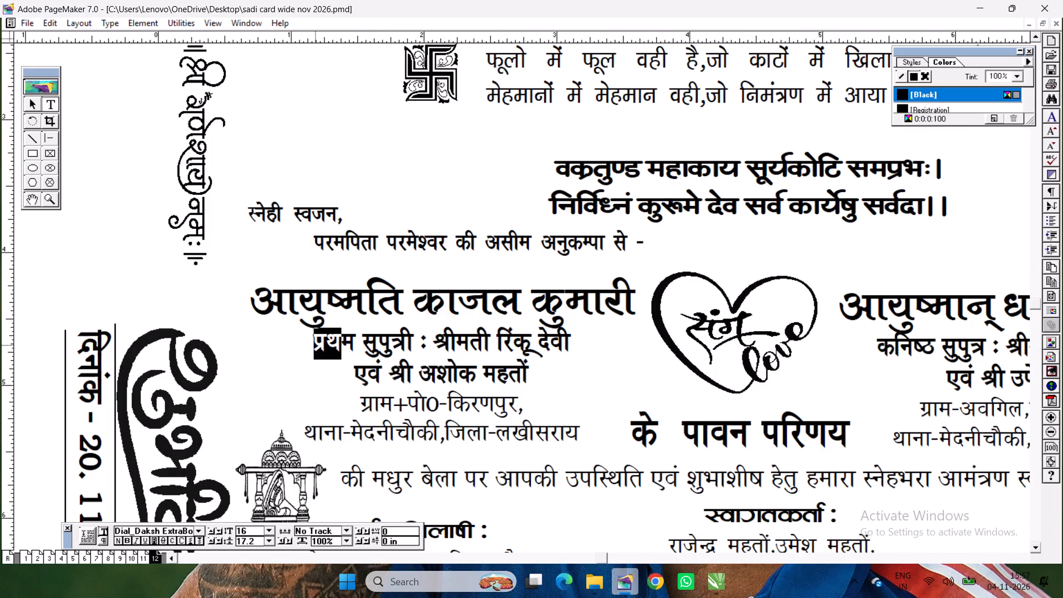
{"action": "left_click_drag", "start_coordinate": [332, 353], "coordinate": [320, 355]}
{"action": "left_click", "coordinate": [317, 355]}
{"action": "left_click_drag", "start_coordinate": [317, 351], "coordinate": [556, 364]}
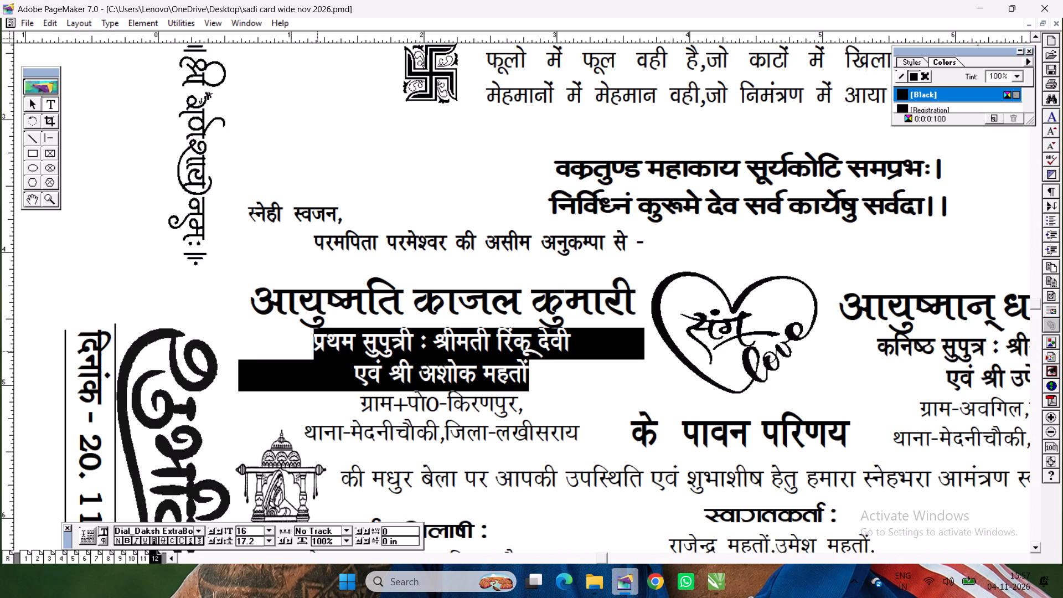
{"action": "key", "text": "ctrl+c"}
{"action": "left_click", "coordinate": [309, 342]}
{"action": "key", "text": "Return"}
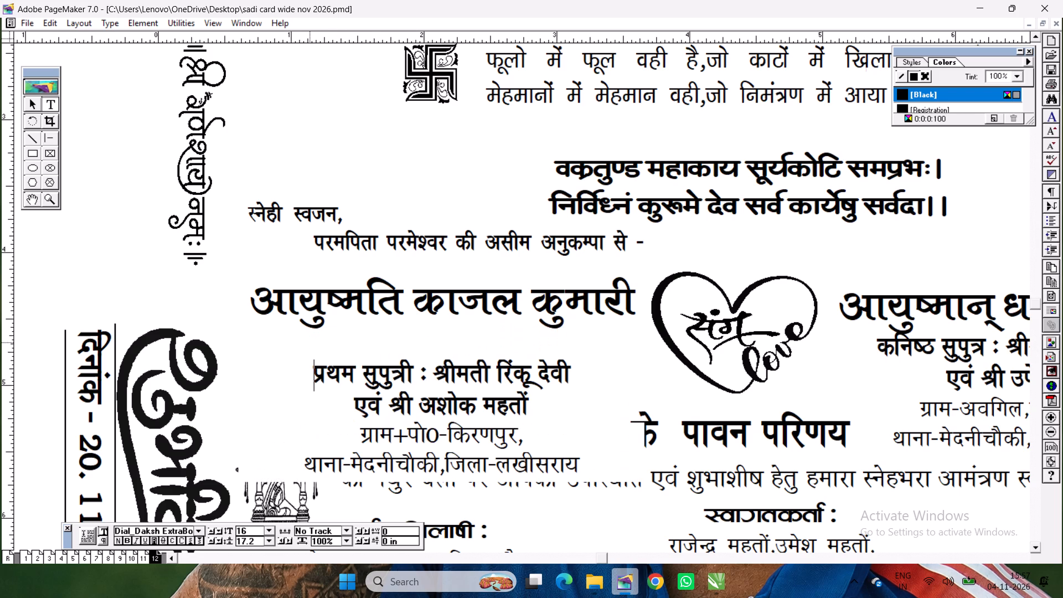
{"action": "key", "text": "Up"}
{"action": "key", "text": "ctrl+v"}
Change the label of the upper copied line under the bride's name from प्रथम सुपुत्री to सुपौत्री.
{"action": "left_click_drag", "start_coordinate": [309, 346], "coordinate": [352, 347]}
{"action": "key", "text": "BackSpace"}
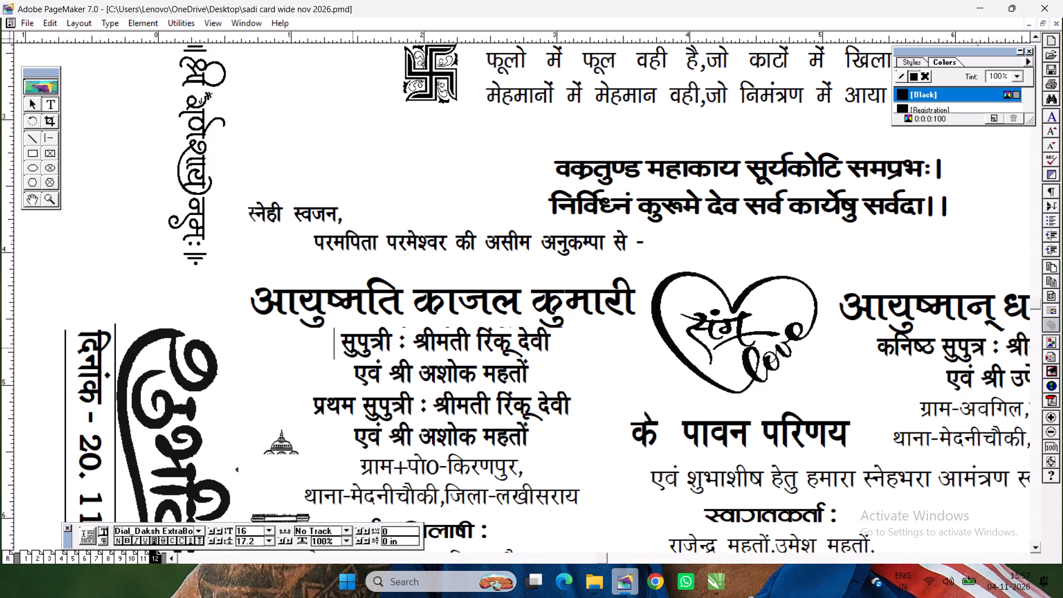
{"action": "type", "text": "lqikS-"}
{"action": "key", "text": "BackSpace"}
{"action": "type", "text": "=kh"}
{"action": "left_click_drag", "start_coordinate": [369, 338], "coordinate": [419, 342]}
{"action": "key", "text": "BackSpace"}
{"action": "key", "text": "BackSpace"}
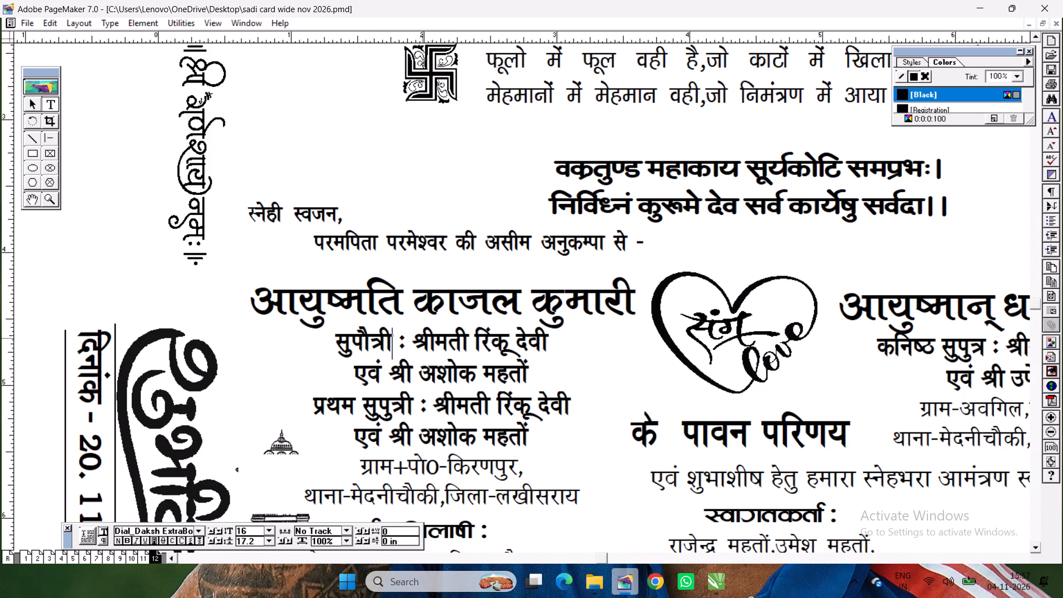
Replace the parents' names after सुपौत्री with the bride's grandparents' names on one line, using श्री, एवं and स्व. before the grandmother's name.
{"action": "left_click_drag", "start_coordinate": [415, 341], "coordinate": [560, 373]}
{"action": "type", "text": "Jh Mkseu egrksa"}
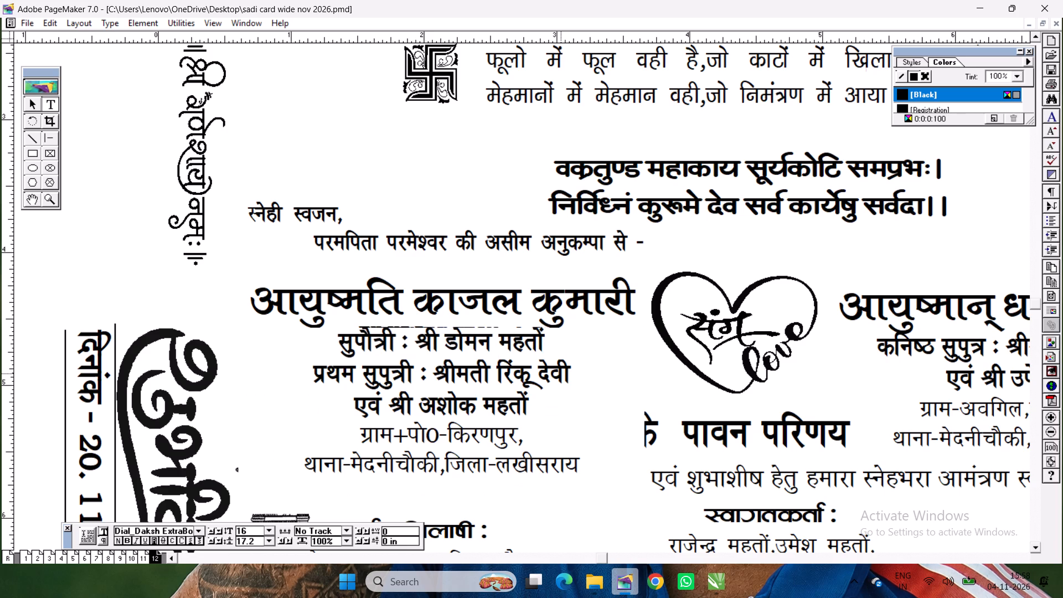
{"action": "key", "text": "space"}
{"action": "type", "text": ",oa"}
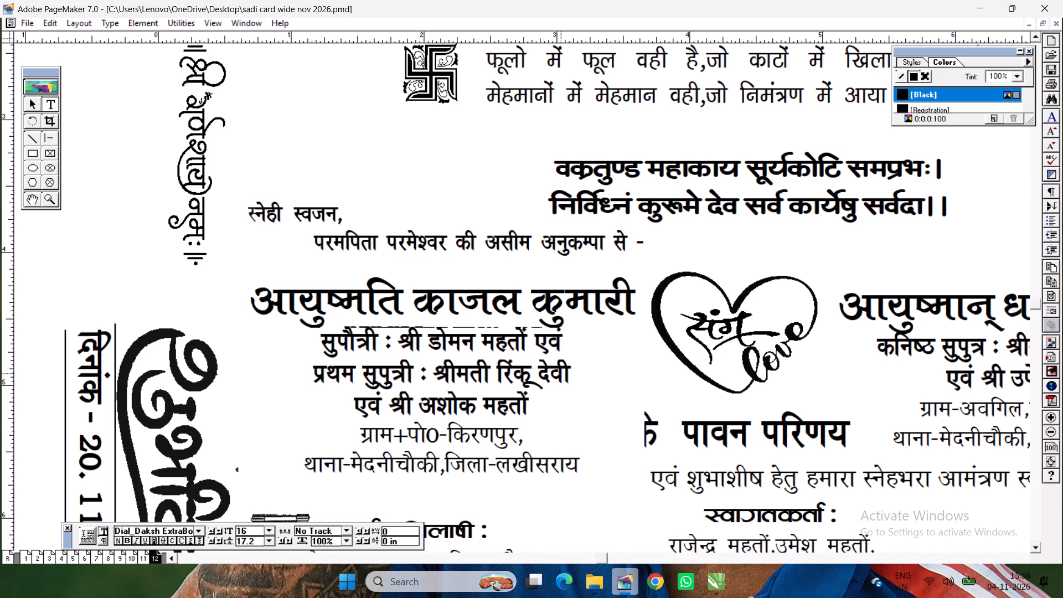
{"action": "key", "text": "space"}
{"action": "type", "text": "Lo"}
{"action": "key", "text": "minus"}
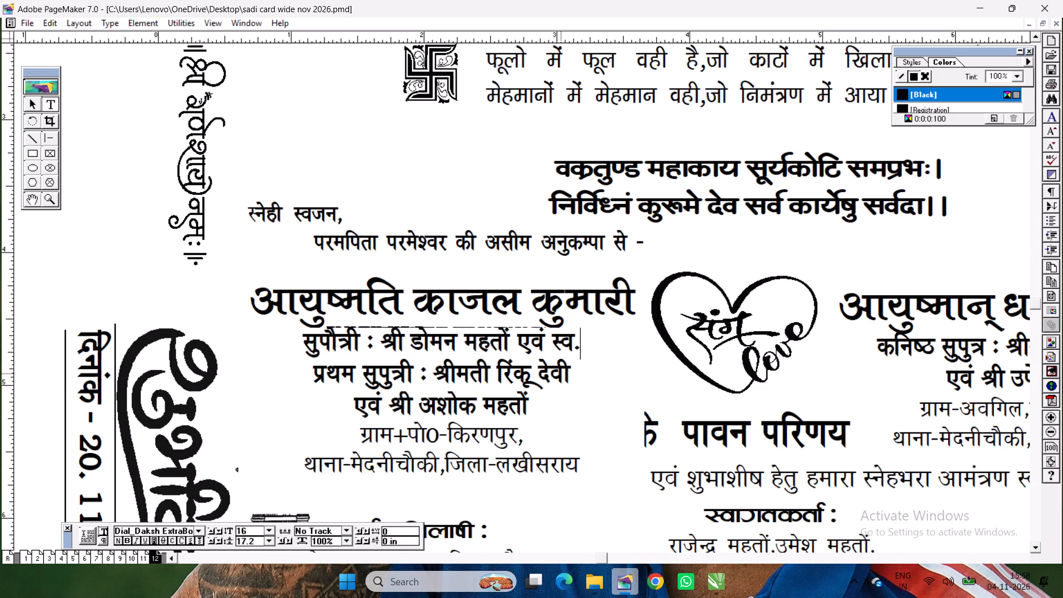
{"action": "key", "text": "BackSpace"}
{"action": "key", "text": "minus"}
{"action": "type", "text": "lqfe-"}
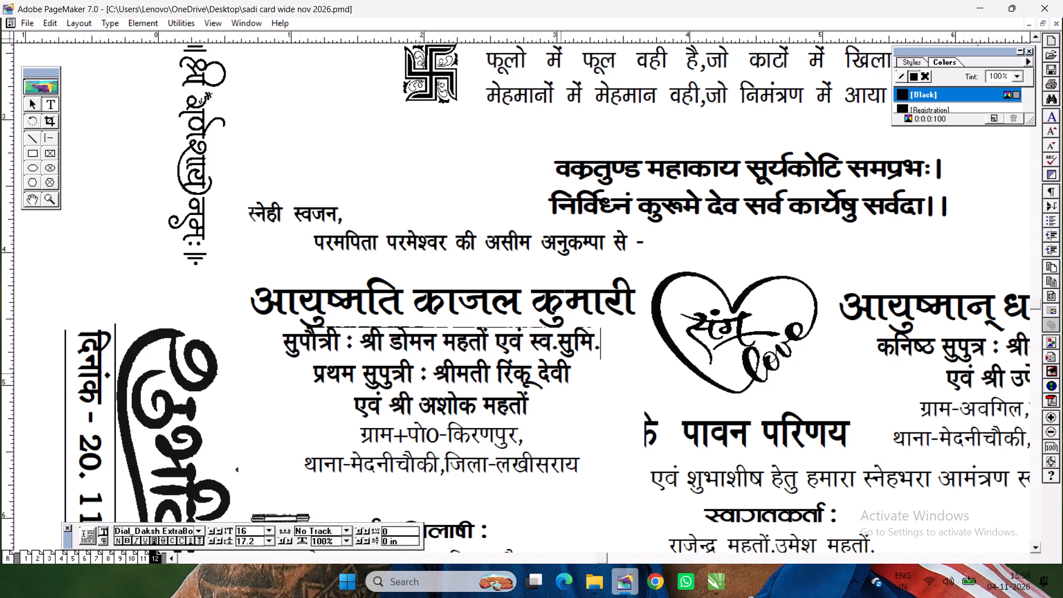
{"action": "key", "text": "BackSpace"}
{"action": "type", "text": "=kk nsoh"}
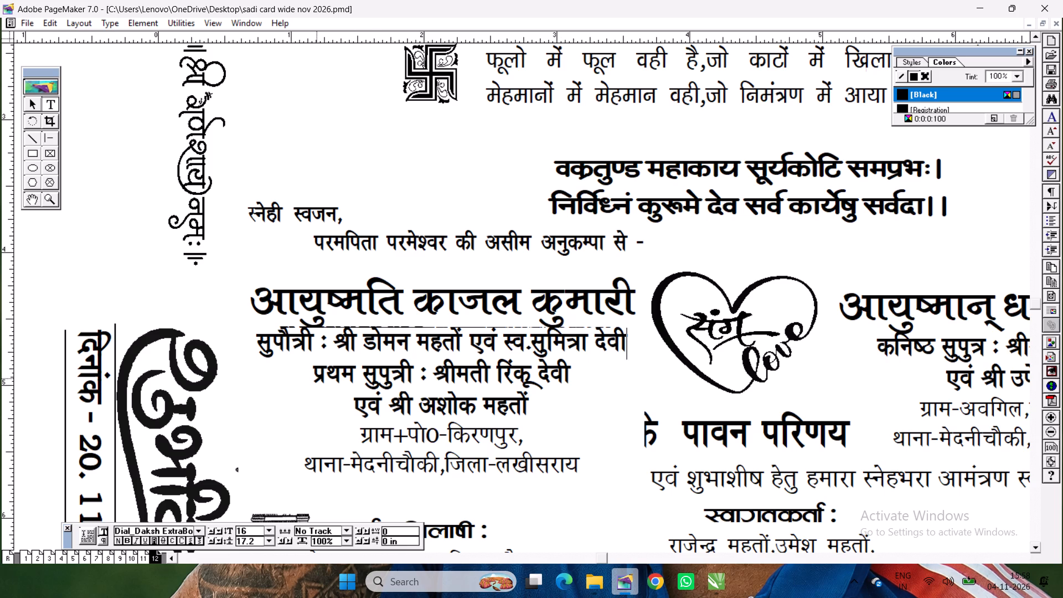
Change प्रथम to द्वितीय in the bride's सुपुत्री line.
{"action": "left_click_drag", "start_coordinate": [316, 378], "coordinate": [363, 377]}
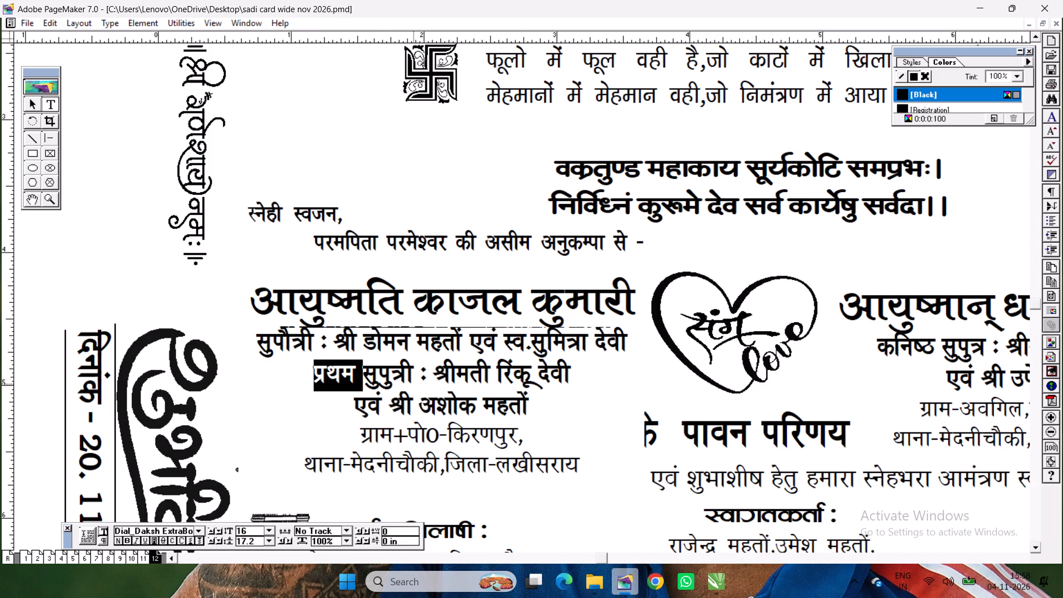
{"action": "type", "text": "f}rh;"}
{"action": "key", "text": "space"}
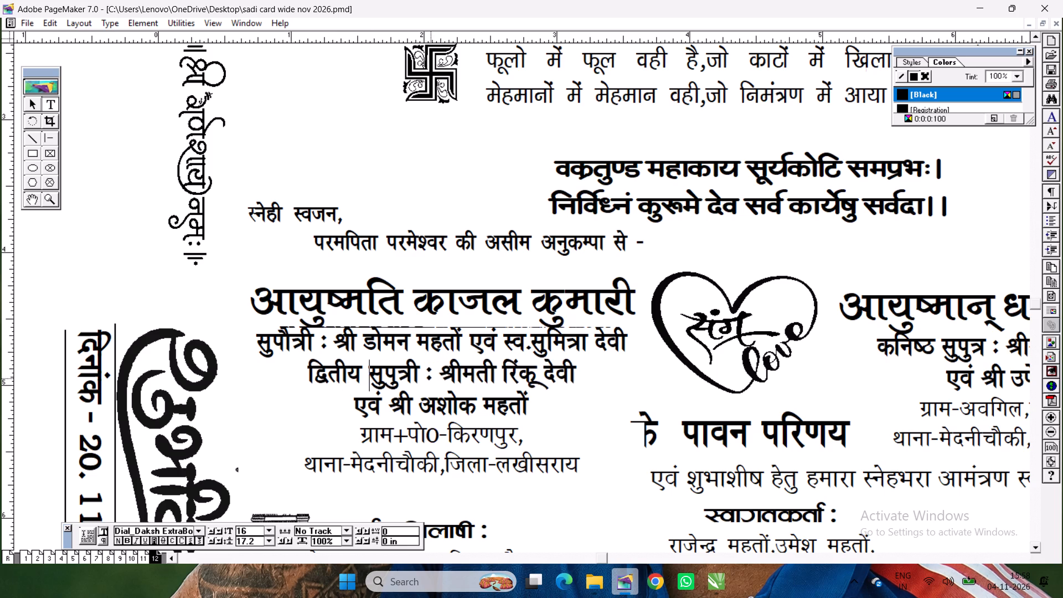
Replace the names after द्वितीय सुपुत्री with the bride's father's and mother's names, using श्री and श्रीमती, breaking the line before एवं.
{"action": "left_click_drag", "start_coordinate": [447, 374], "coordinate": [579, 396]}
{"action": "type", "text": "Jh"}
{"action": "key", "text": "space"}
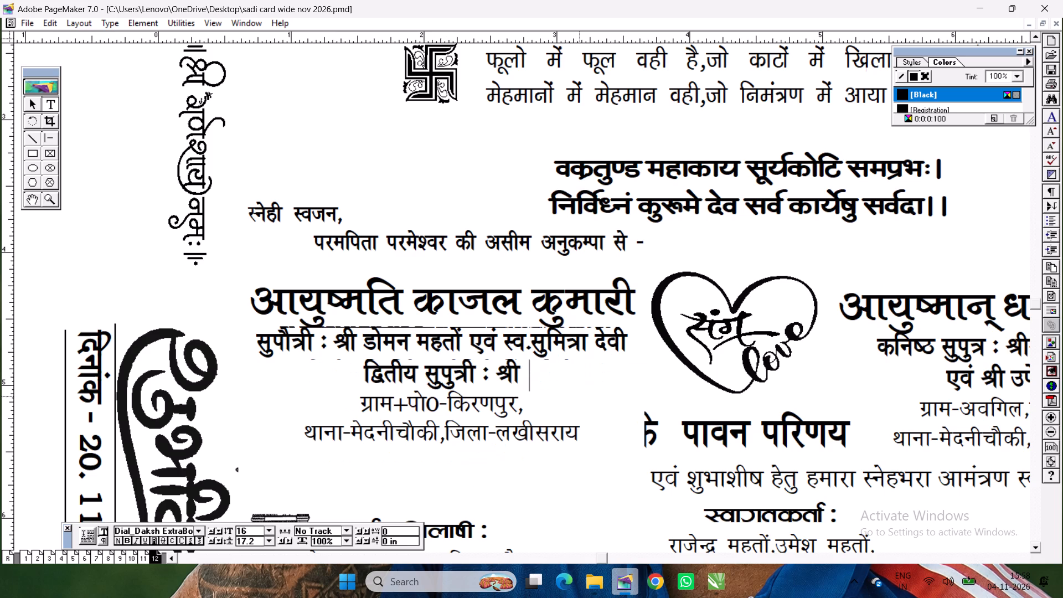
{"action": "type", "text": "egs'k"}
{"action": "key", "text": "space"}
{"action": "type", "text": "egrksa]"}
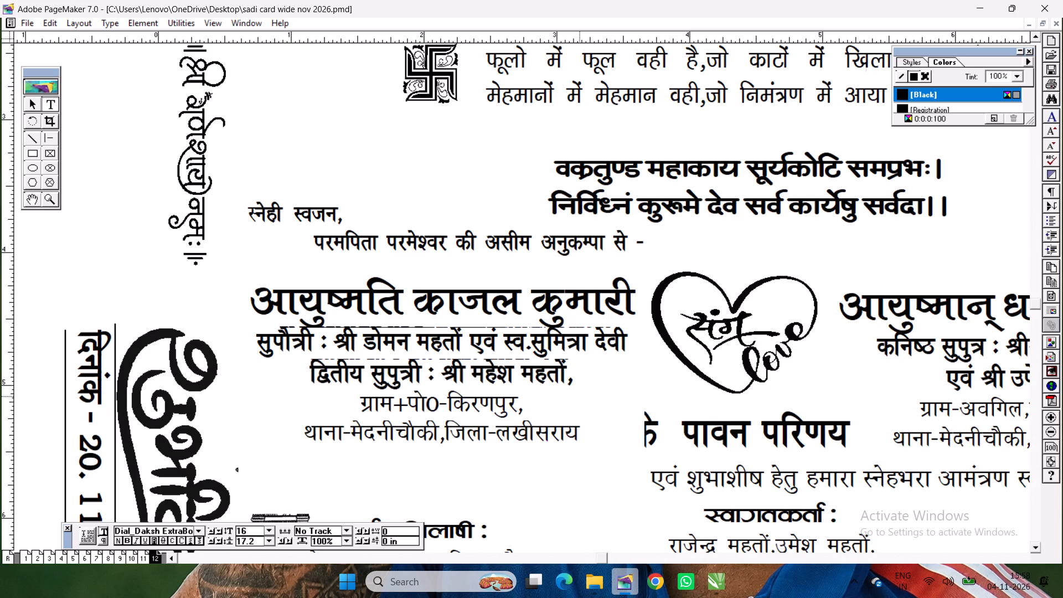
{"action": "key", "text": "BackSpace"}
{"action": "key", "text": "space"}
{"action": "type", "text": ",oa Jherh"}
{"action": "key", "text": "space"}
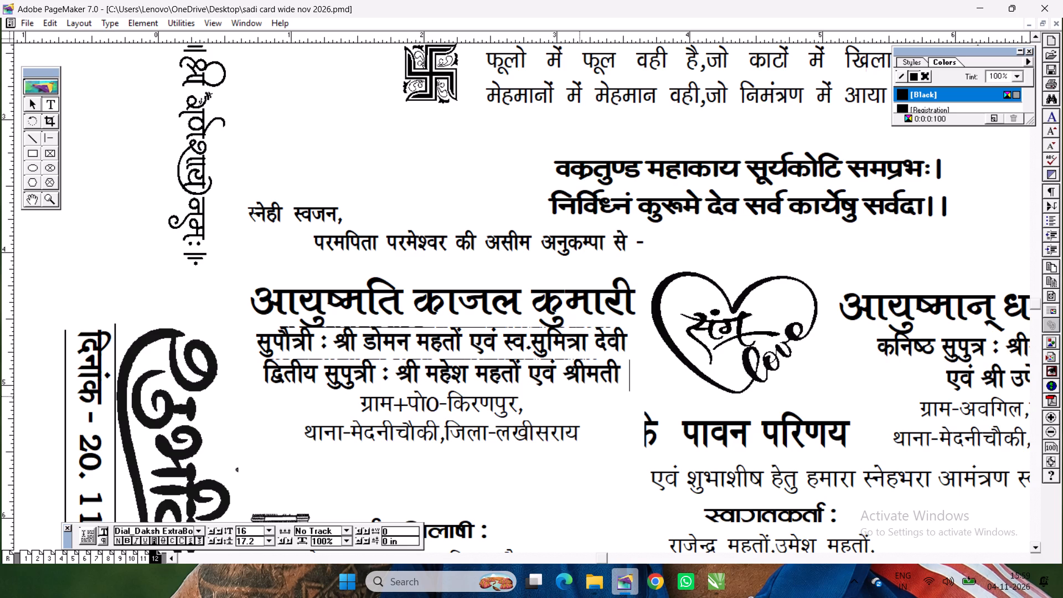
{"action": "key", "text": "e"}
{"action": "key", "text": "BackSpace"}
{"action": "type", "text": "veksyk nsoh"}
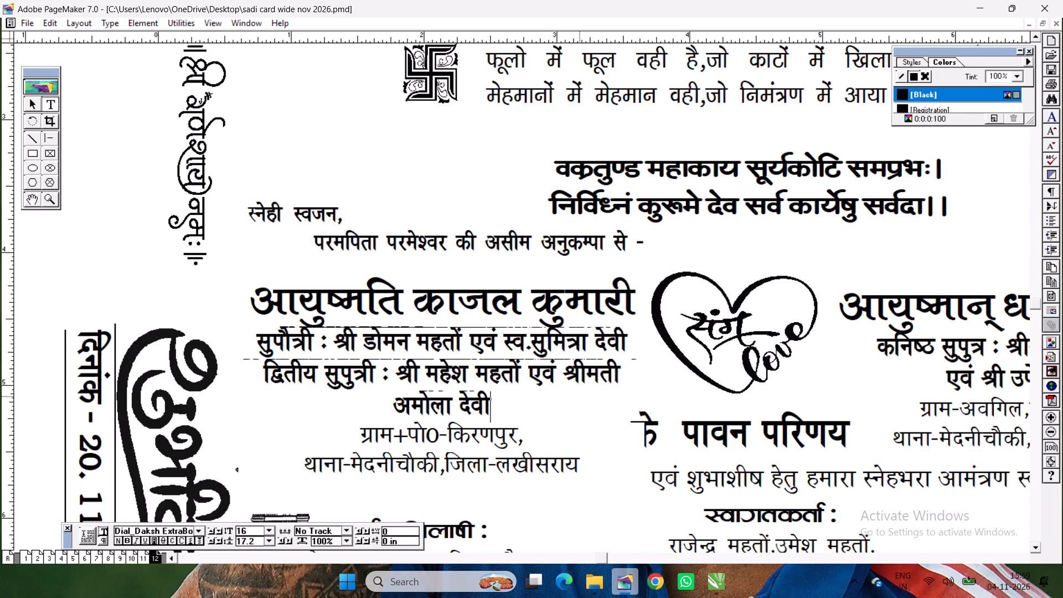
{"action": "left_click", "coordinate": [531, 379]}
{"action": "key", "text": "Return"}
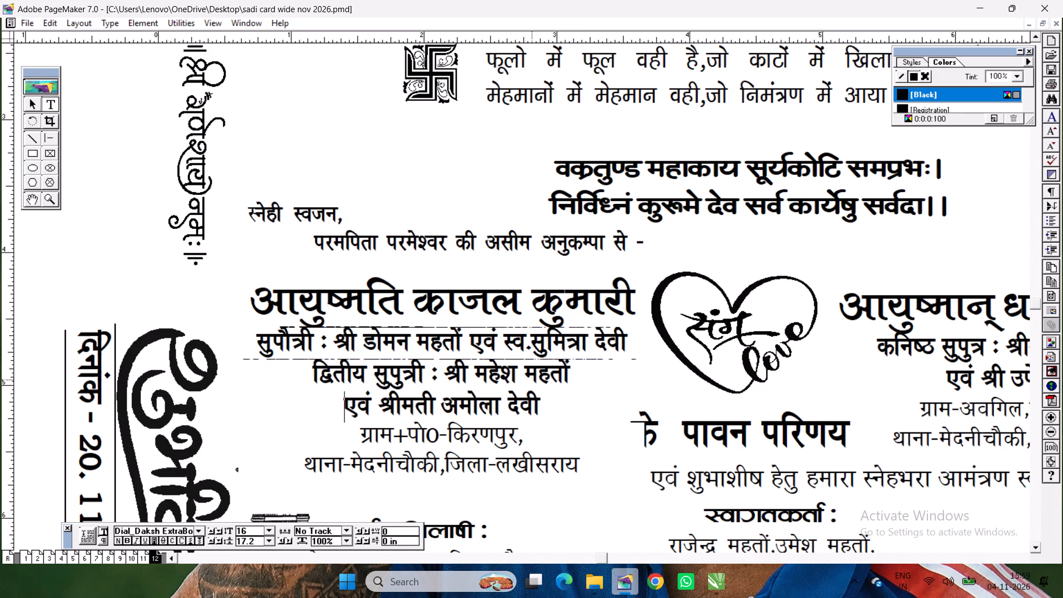
Insert the bride's village name after ग्राम- in her address and replace the plus sign before पो0 with a comma.
{"action": "left_click", "coordinate": [401, 435]}
{"action": "key", "text": "Left"}
{"action": "key", "text": "BackSpace"}
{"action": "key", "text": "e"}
{"action": "key", "text": "shift+ampersand"}
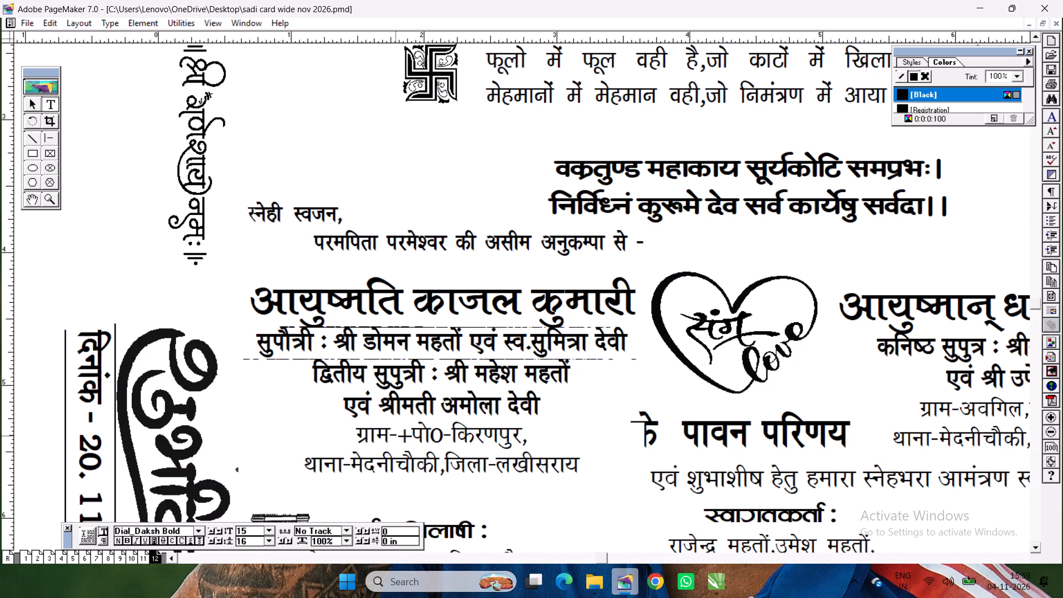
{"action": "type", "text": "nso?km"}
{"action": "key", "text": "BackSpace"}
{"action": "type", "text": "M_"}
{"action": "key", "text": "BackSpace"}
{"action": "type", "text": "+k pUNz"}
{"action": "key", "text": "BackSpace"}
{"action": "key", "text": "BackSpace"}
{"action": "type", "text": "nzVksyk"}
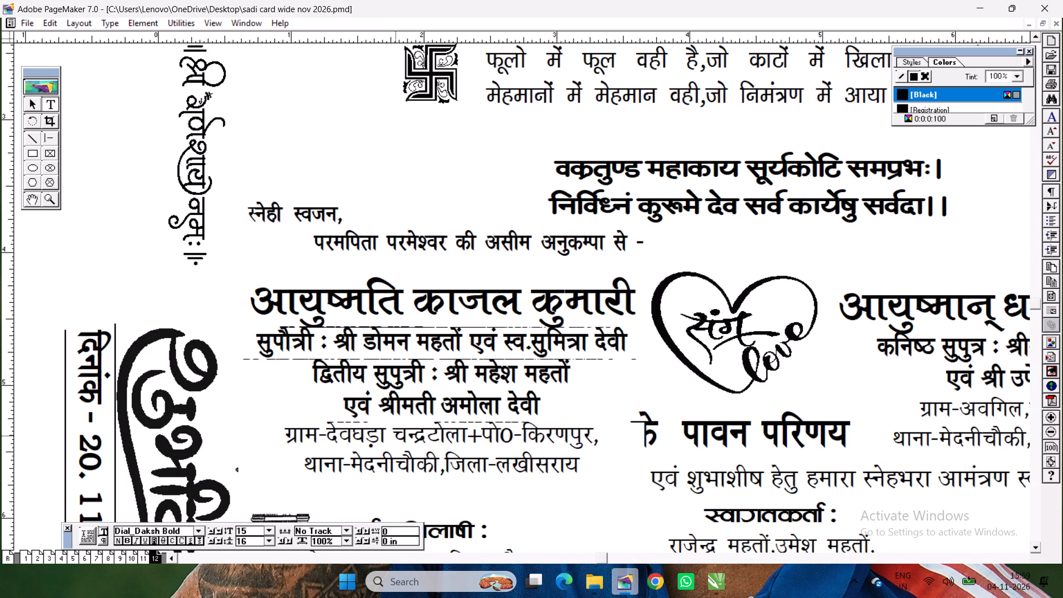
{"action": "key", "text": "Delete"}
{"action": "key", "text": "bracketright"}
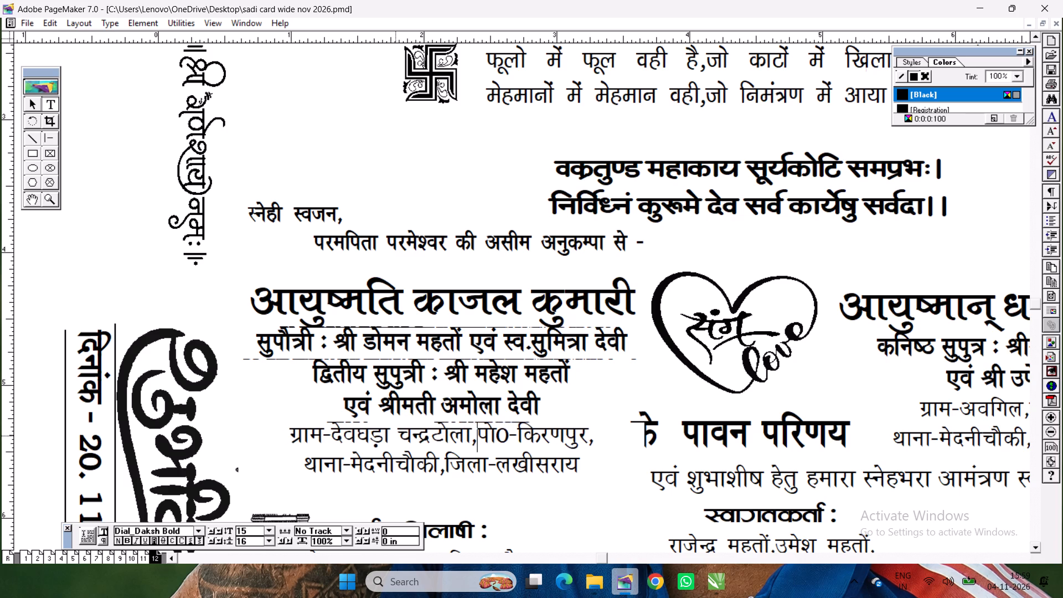
Replace the post office name after पो0- in the bride's address, keeping the final पुर and comma.
{"action": "left_click_drag", "start_coordinate": [569, 434], "coordinate": [524, 429]}
{"action": "key", "text": "BackSpace"}
{"action": "key", "text": "BackSpace"}
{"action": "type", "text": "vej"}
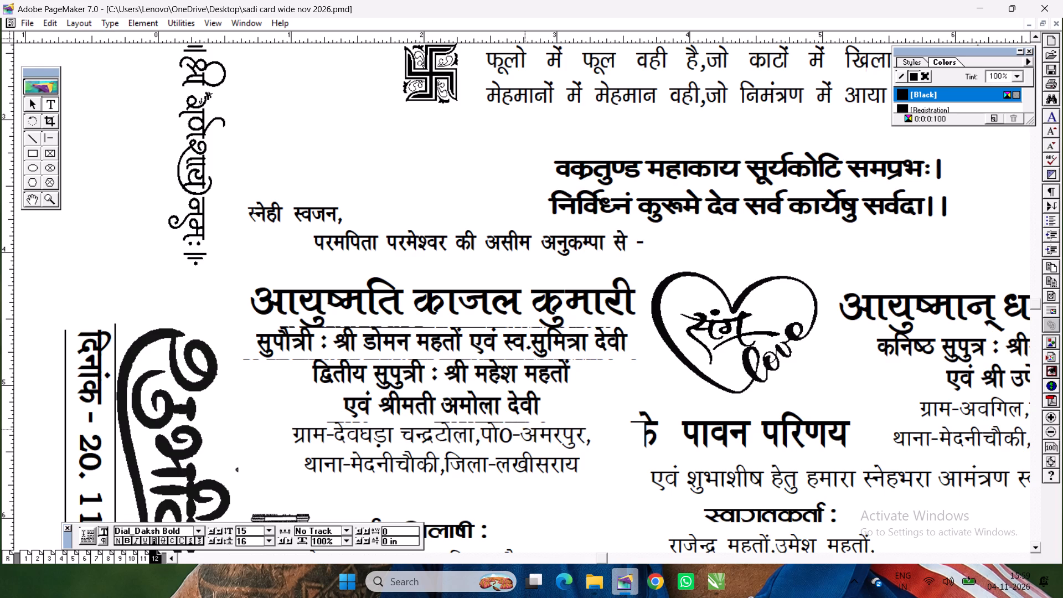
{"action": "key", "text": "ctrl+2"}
Move the bride's text block up, clear of the मधुर बेला line, to about X 0.59 in, Y 3.965 in.
{"action": "left_click", "coordinate": [36, 105]}
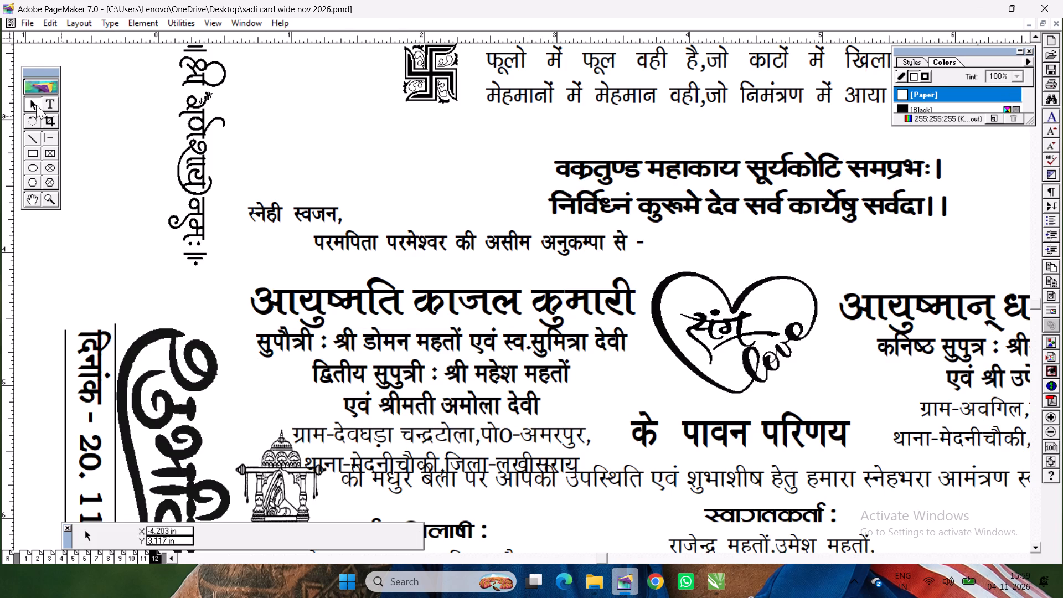
{"action": "left_click_drag", "start_coordinate": [443, 376], "coordinate": [441, 351]}
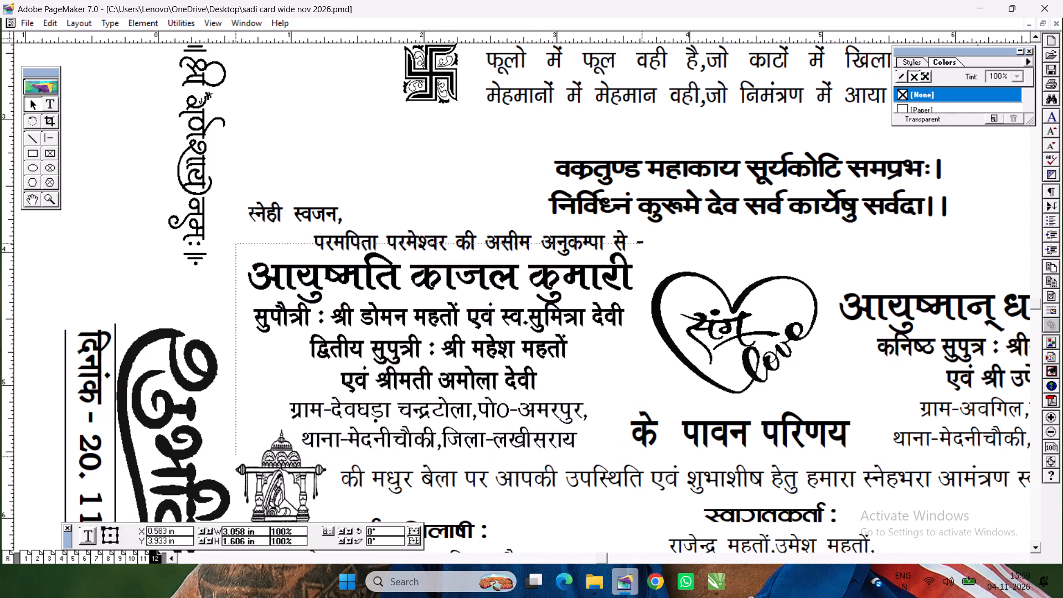
{"action": "left_click_drag", "start_coordinate": [441, 351], "coordinate": [442, 355]}
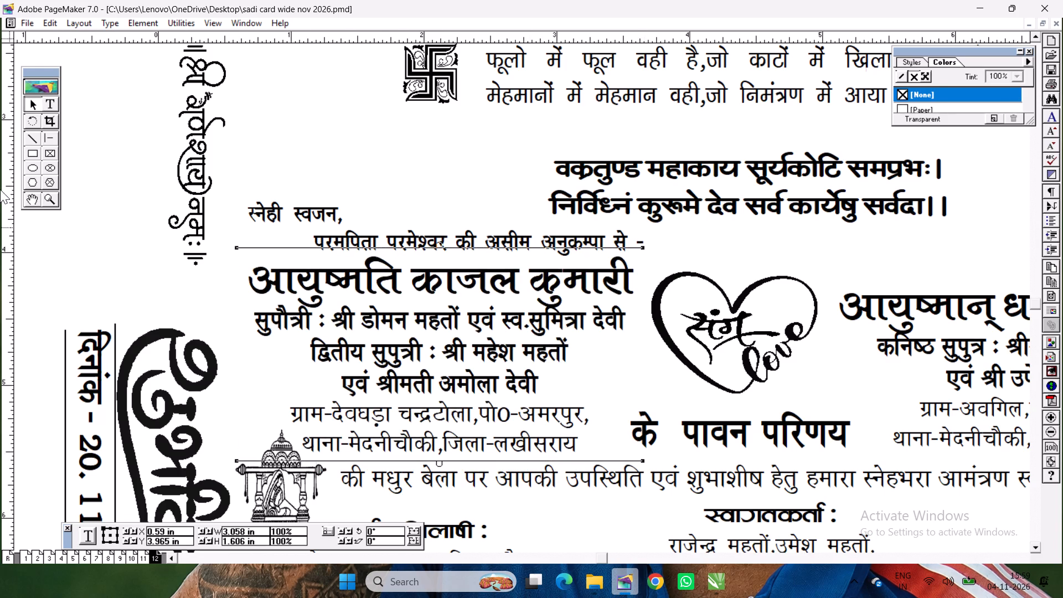
Replace the groom's first name in the आयुष्मान् heading, keeping कुमार after it.
{"action": "left_click", "coordinate": [28, 199]}
{"action": "left_click_drag", "start_coordinate": [839, 430], "coordinate": [423, 445]}
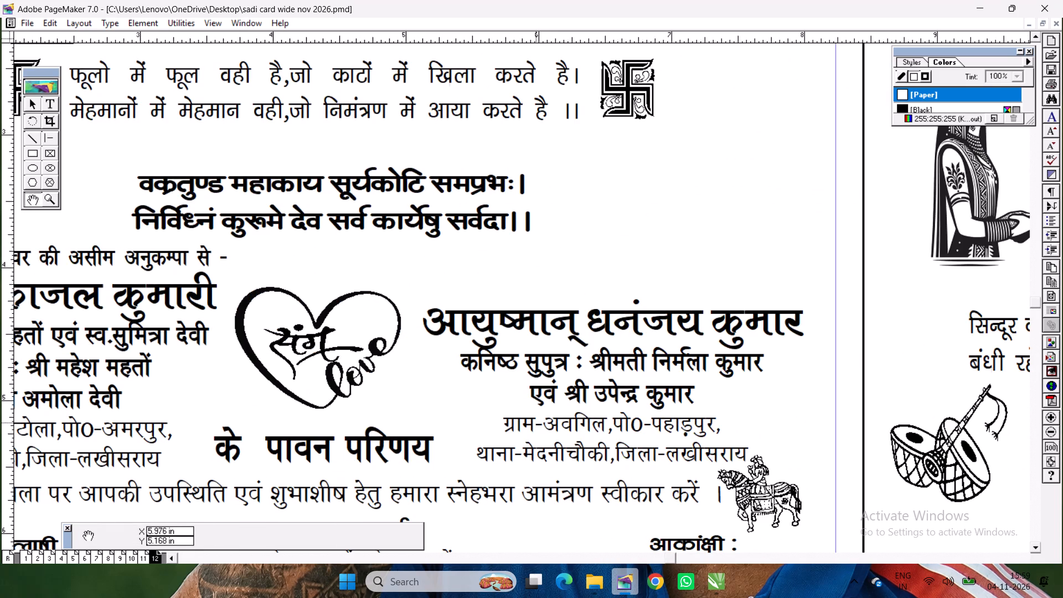
{"action": "left_click", "coordinate": [49, 104]}
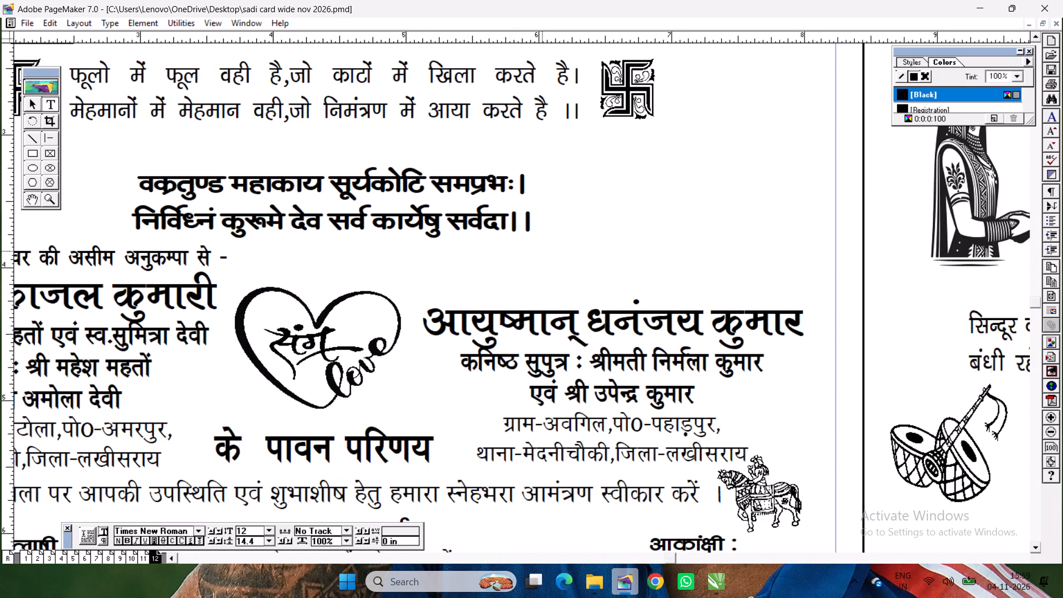
{"action": "left_click_drag", "start_coordinate": [595, 315], "coordinate": [689, 318]}
{"action": "key", "text": "BackSpace"}
{"action": "key", "text": "BackSpace"}
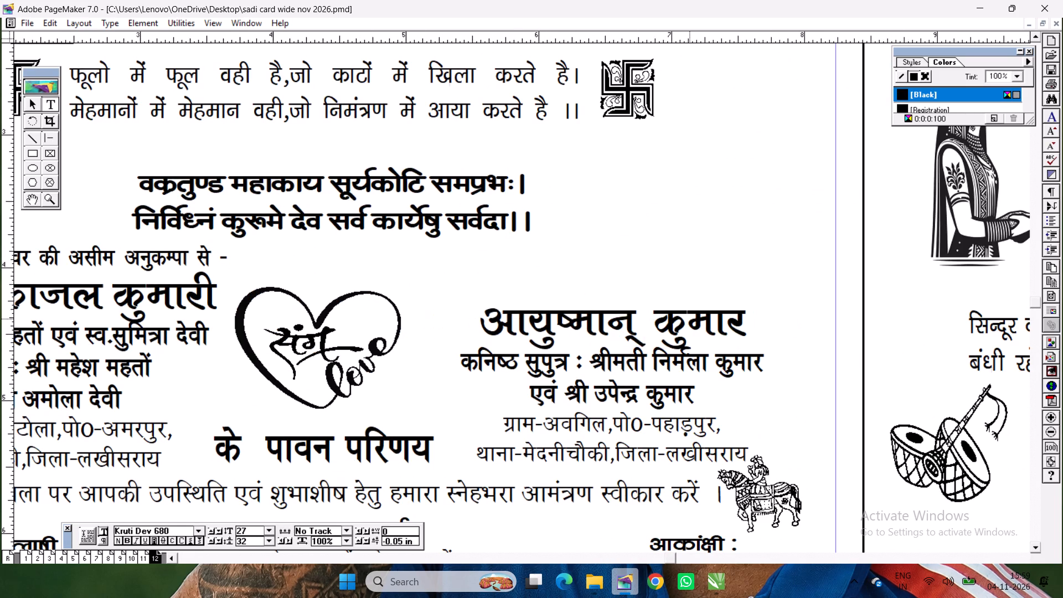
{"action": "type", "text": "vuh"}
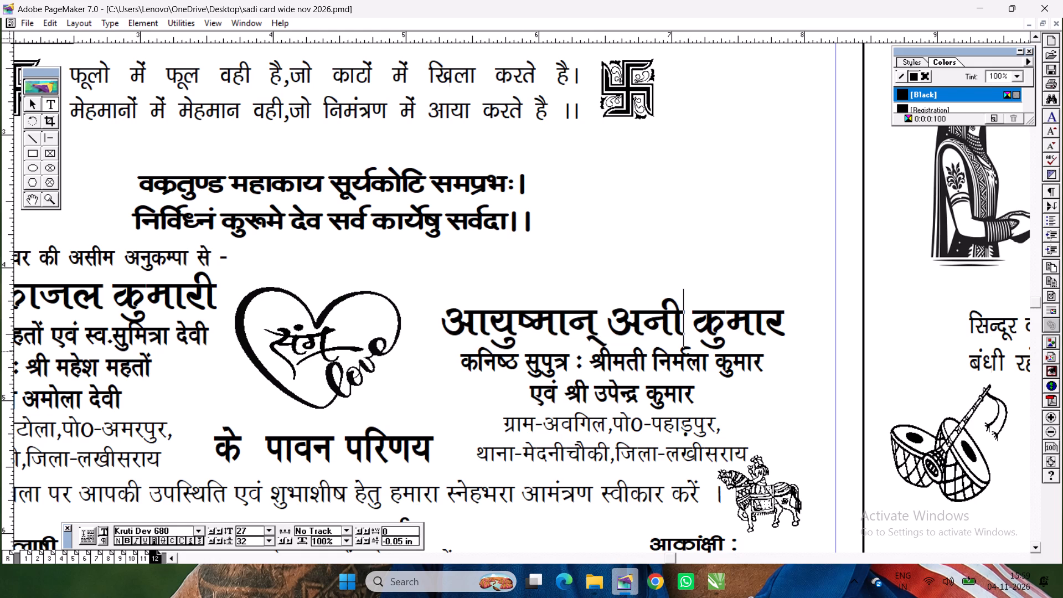
Change कनिष्ठ to द्वितीय in the groom's सुपुत्र line.
{"action": "left_click_drag", "start_coordinate": [458, 351], "coordinate": [517, 359]}
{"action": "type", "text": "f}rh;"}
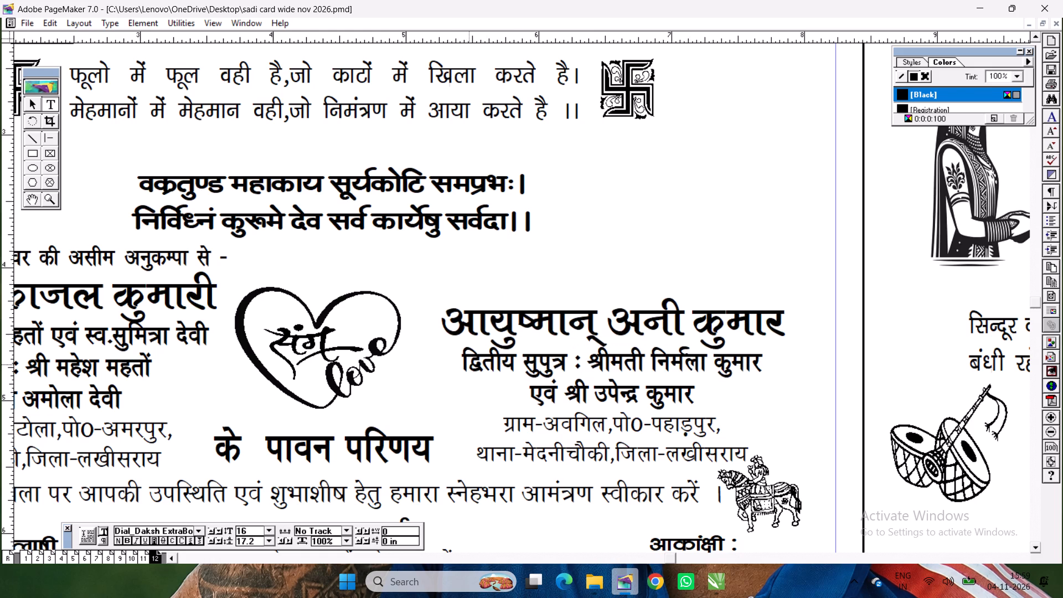
Duplicate the two lines with the groom's parents (द्वितीय सुपुत्र) directly beneath his name, above the original lines.
{"action": "left_click_drag", "start_coordinate": [462, 360], "coordinate": [747, 396]}
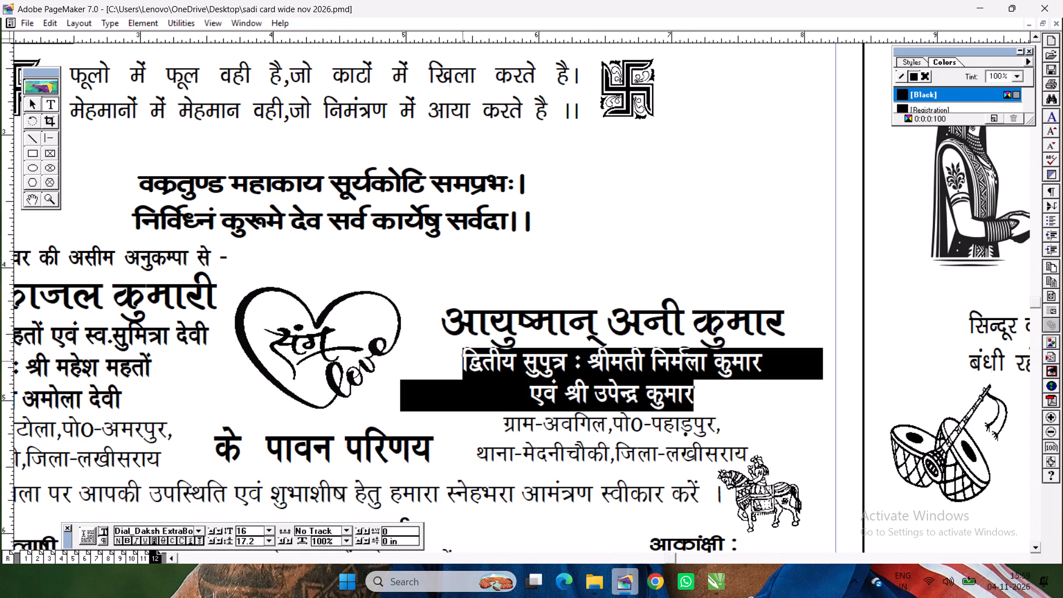
{"action": "key", "text": "ctrl+c"}
{"action": "left_click", "coordinate": [452, 349]}
{"action": "key", "text": "Return"}
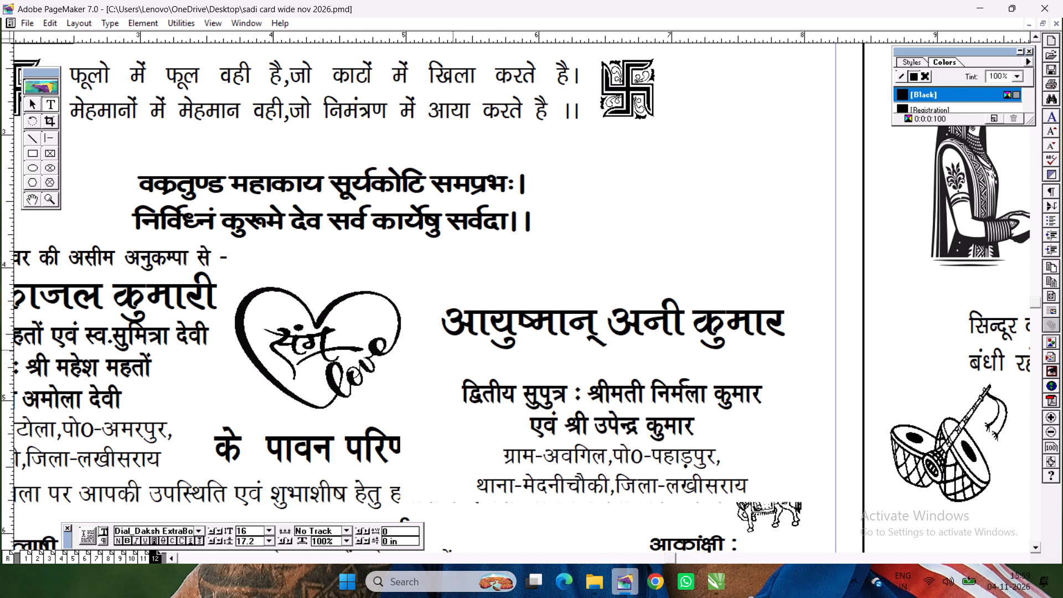
{"action": "key", "text": "Up"}
{"action": "key", "text": "ctrl+v"}
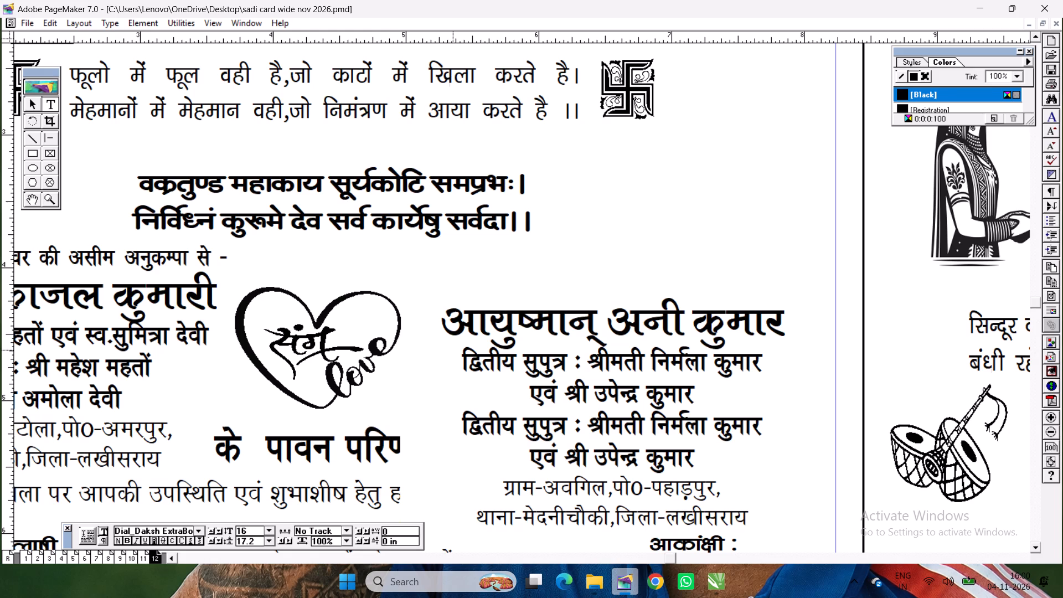
Change the label of the upper copied line under the groom's name from द्वितीय सुपुत्र to सुपौत्री.
{"action": "left_click_drag", "start_coordinate": [456, 368], "coordinate": [517, 369]}
{"action": "key", "text": "BackSpace"}
{"action": "left_click", "coordinate": [539, 370]}
{"action": "key", "text": "BackSpace"}
{"action": "key", "text": "BackSpace"}
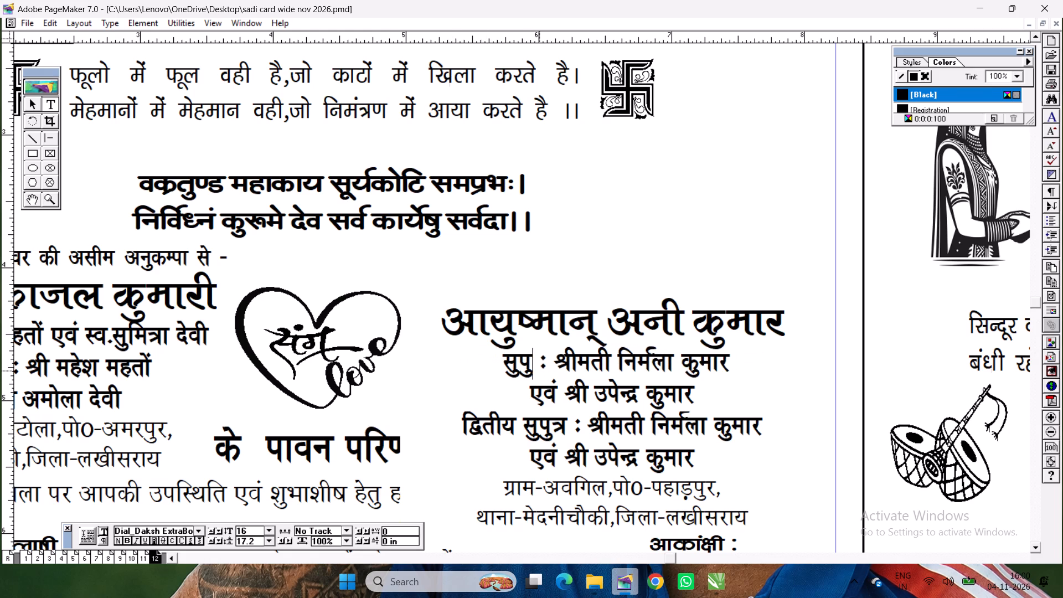
{"action": "key", "text": "BackSpace"}
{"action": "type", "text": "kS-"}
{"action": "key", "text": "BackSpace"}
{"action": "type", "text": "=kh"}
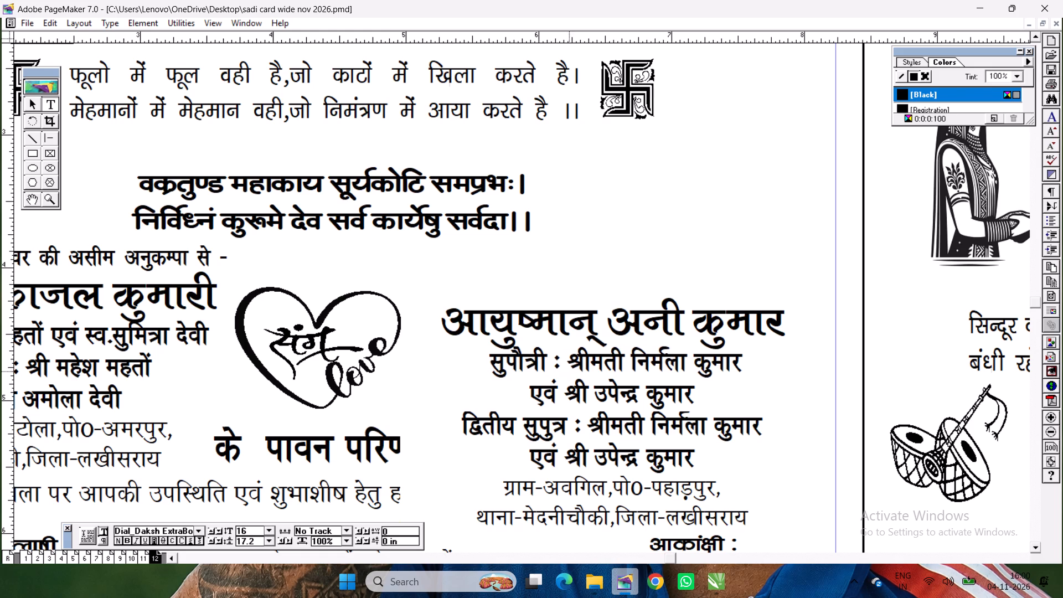
Replace the copied parents' names after the groom's सुपौत्री label with his grandfather's name on one line, preceded by स्व.
{"action": "left_click_drag", "start_coordinate": [572, 360], "coordinate": [708, 396]}
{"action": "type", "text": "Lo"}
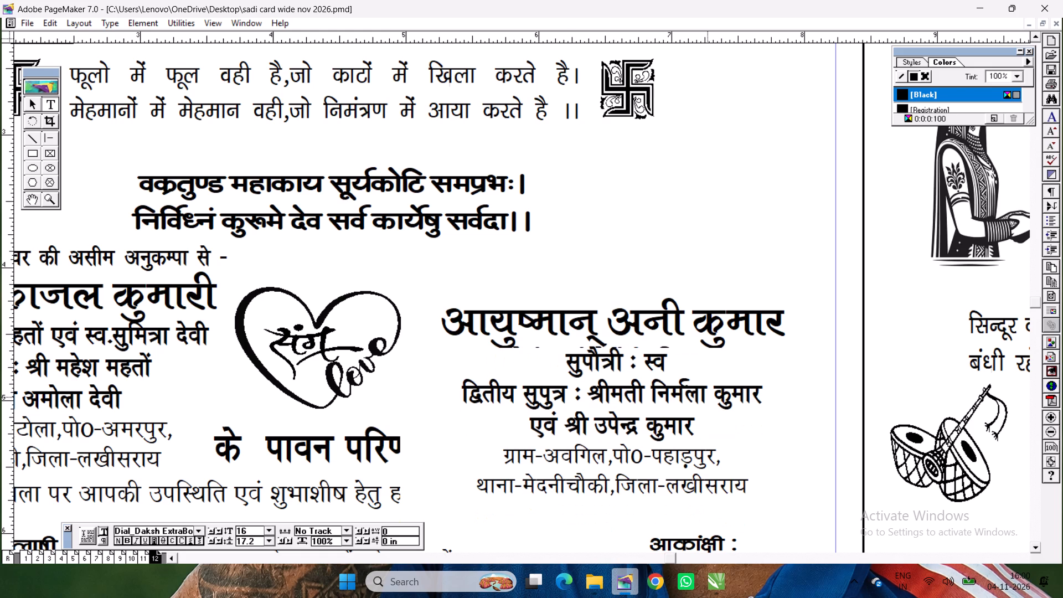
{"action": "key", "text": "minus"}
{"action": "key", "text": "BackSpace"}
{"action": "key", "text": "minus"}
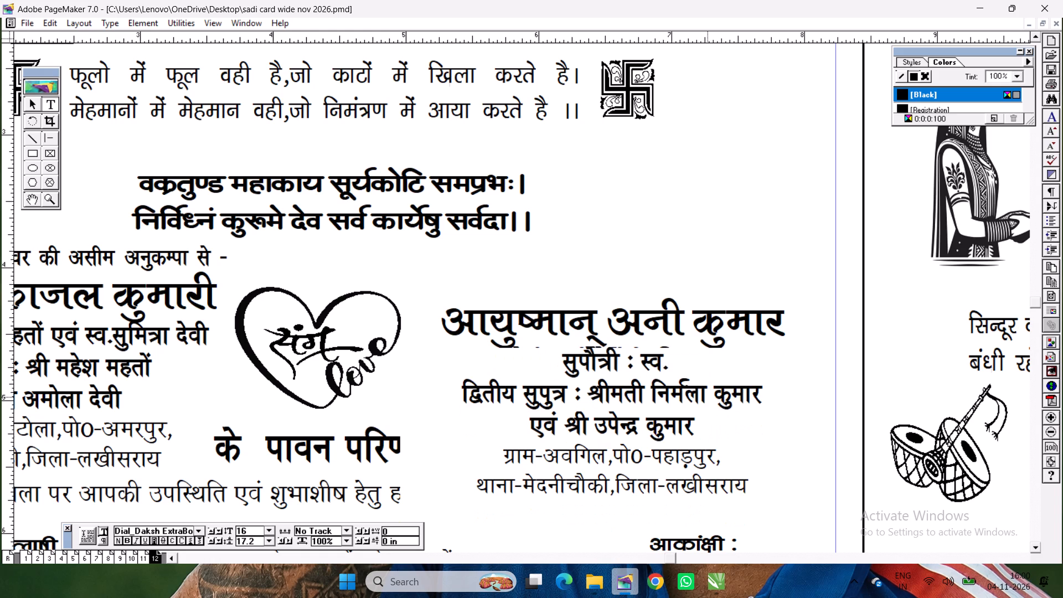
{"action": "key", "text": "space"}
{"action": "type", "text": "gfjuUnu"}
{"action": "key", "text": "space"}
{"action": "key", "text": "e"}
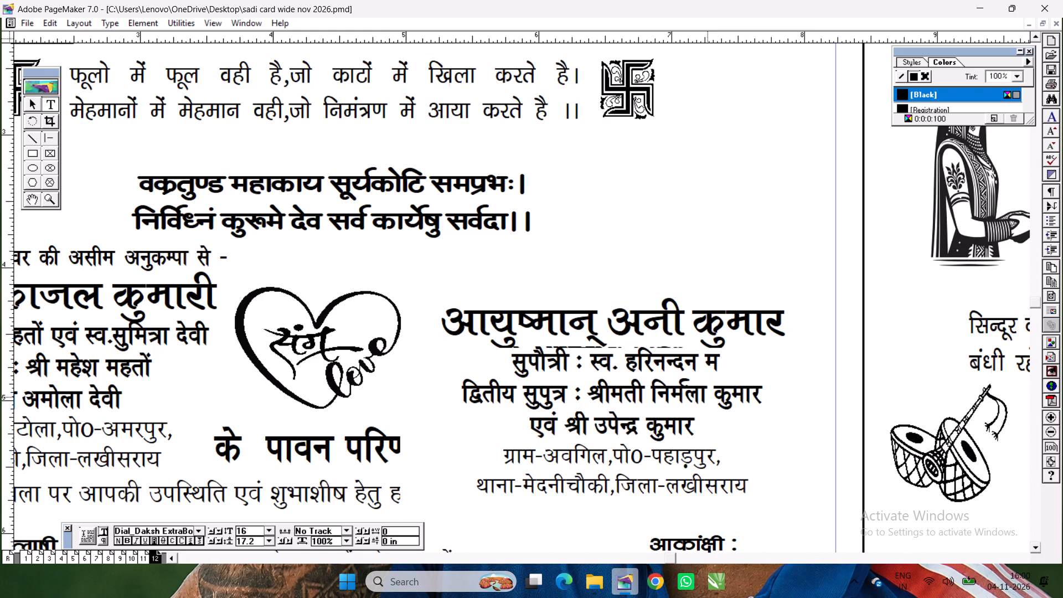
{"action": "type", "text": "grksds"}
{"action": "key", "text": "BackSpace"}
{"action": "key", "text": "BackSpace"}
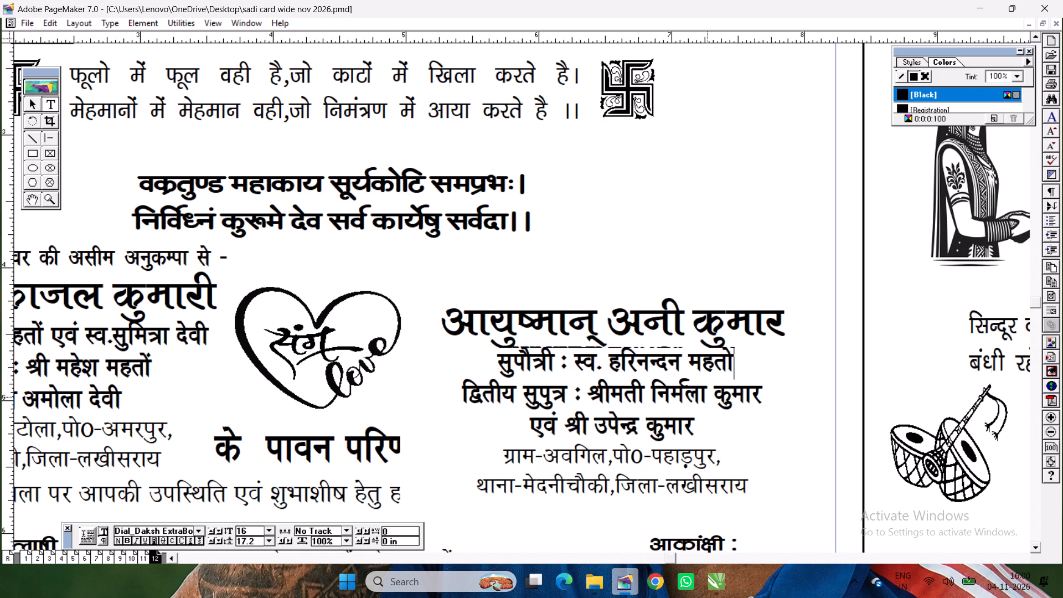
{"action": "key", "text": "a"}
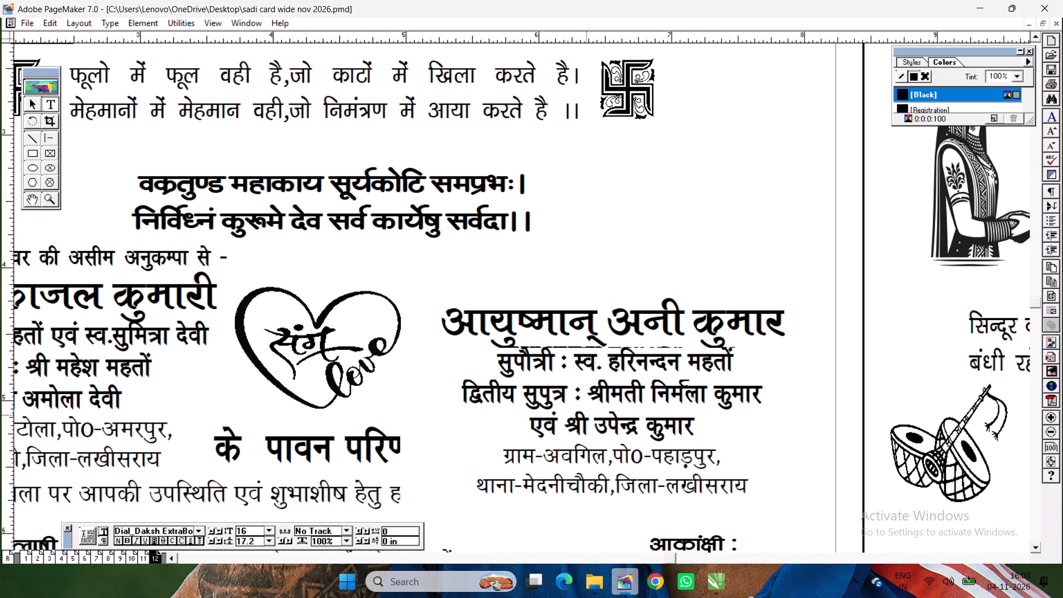
Replace the parents' names after द्वितीय सुपुत्र in the groom's details.
{"action": "left_click_drag", "start_coordinate": [587, 394], "coordinate": [781, 441]}
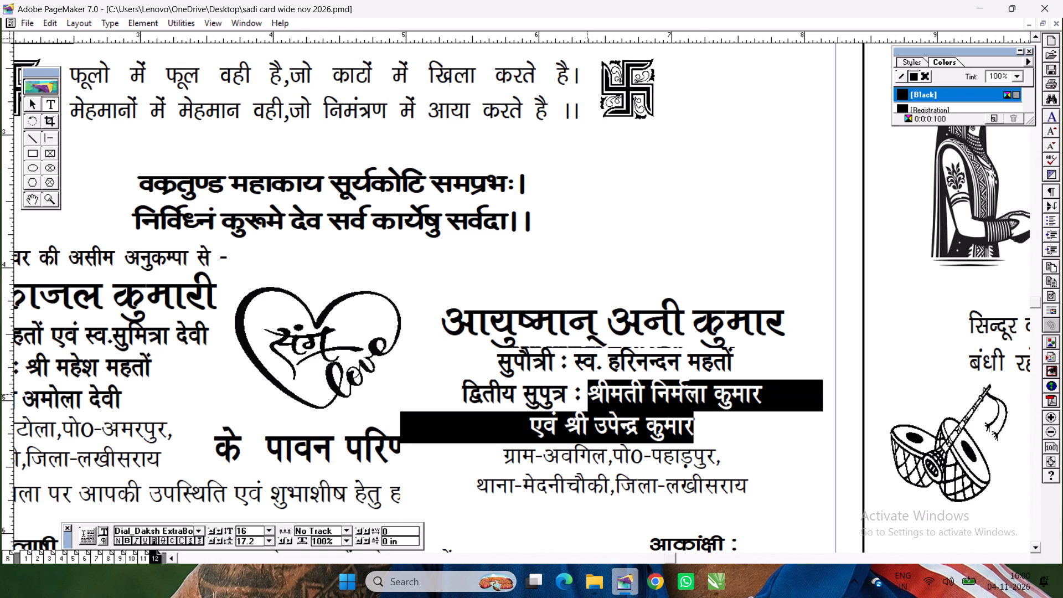
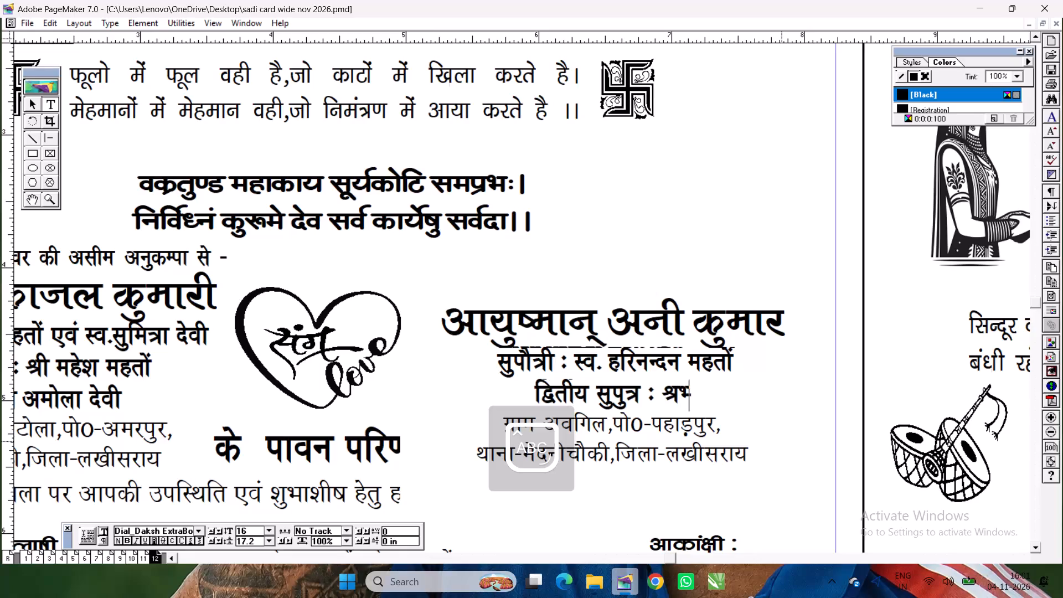
Complete the groom's father's name after द्वितीय सुपुत्र on a single line, preceded by श्री.
{"action": "key", "text": "BackSpace"}
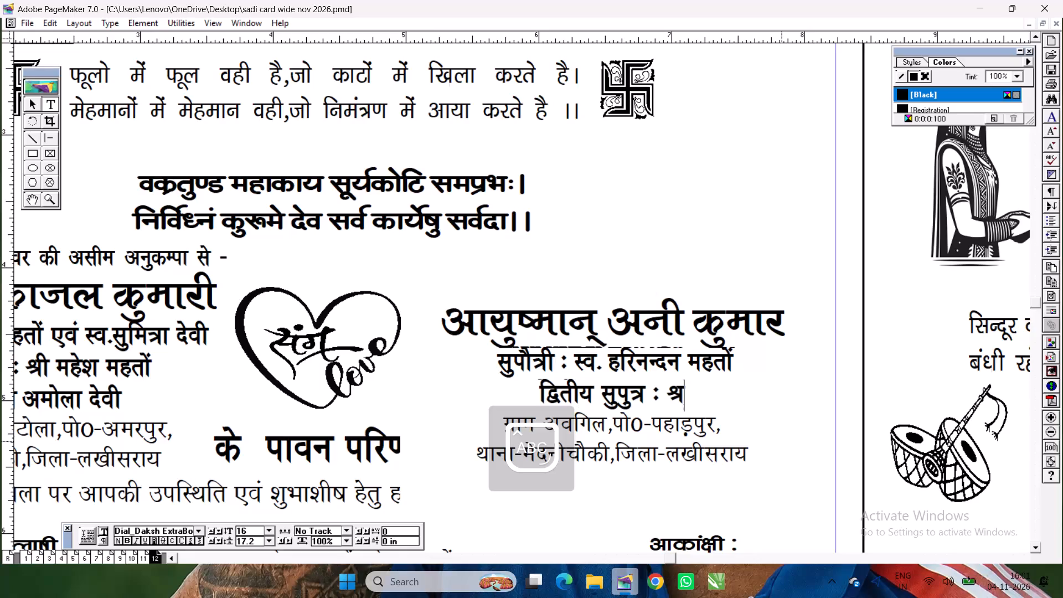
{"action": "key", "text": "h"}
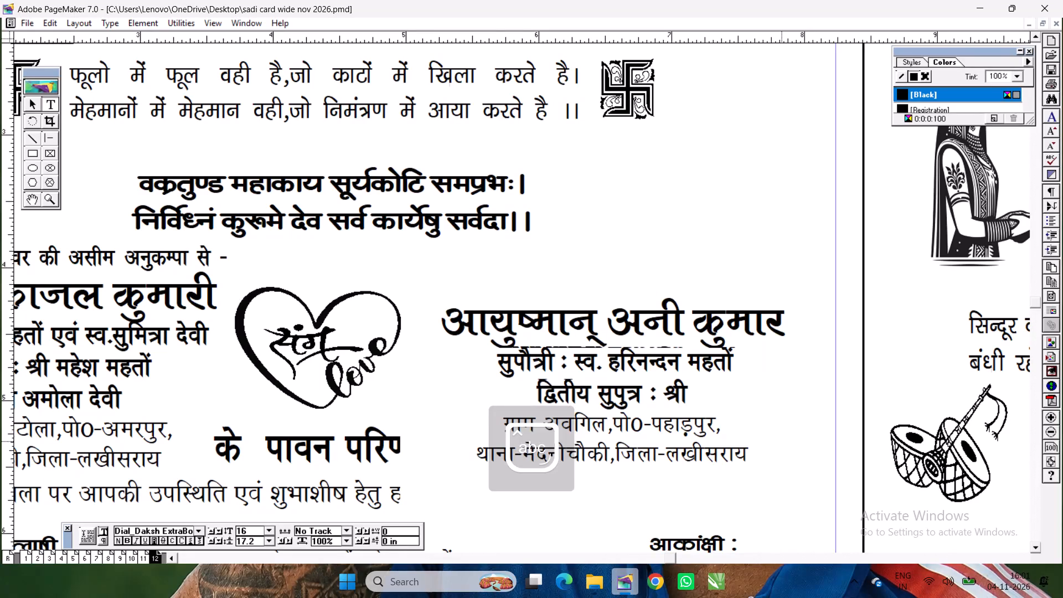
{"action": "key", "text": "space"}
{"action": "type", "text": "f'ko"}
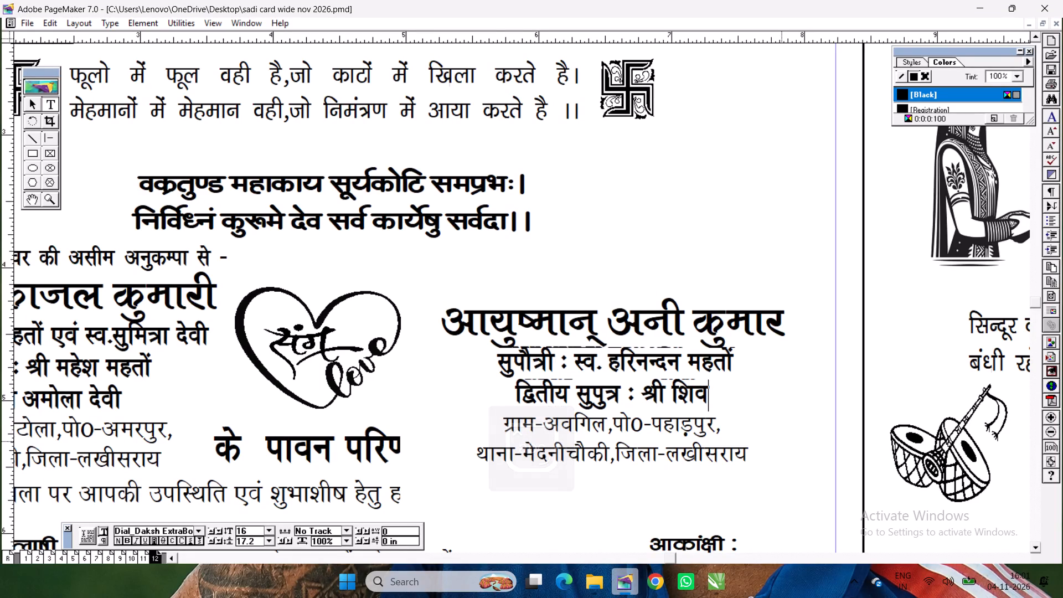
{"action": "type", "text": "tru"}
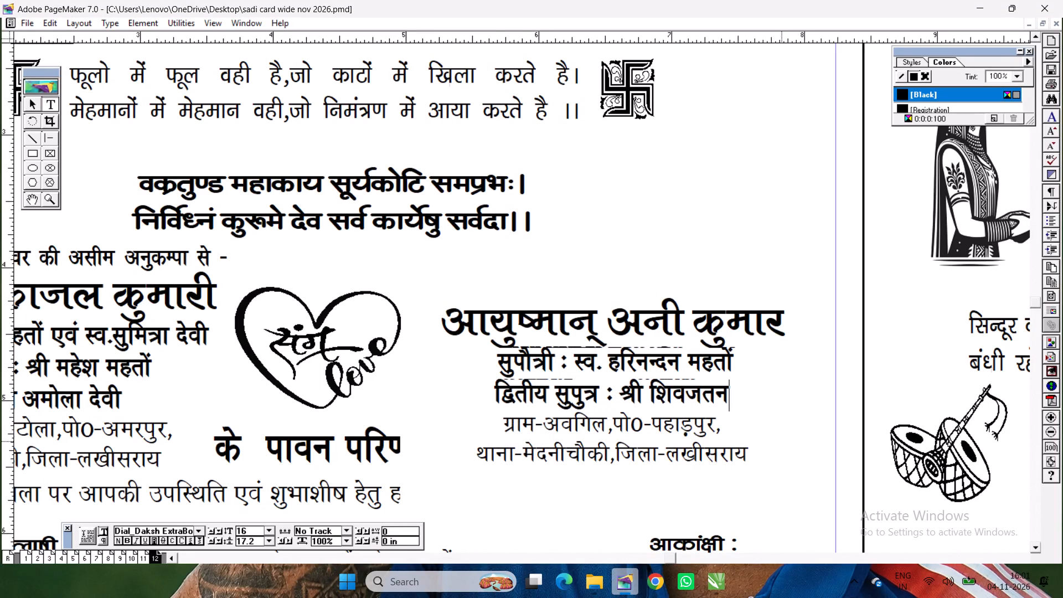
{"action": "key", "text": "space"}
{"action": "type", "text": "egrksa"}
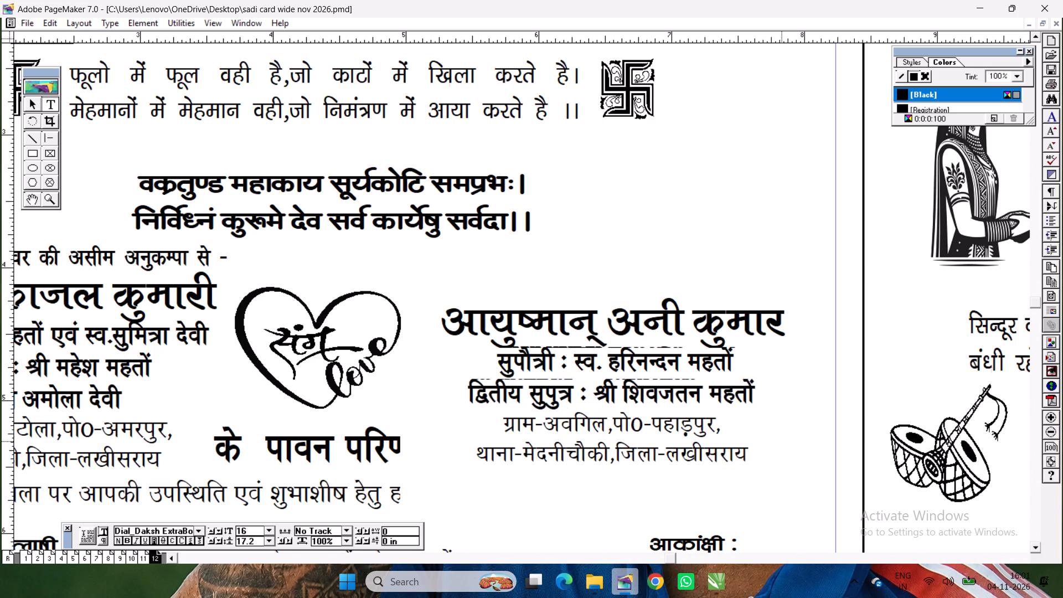
Merge the village and post office labels in the groom's address as ग्राम+पो0 and enter the new shared place name.
{"action": "left_click_drag", "start_coordinate": [551, 419], "coordinate": [604, 421]}
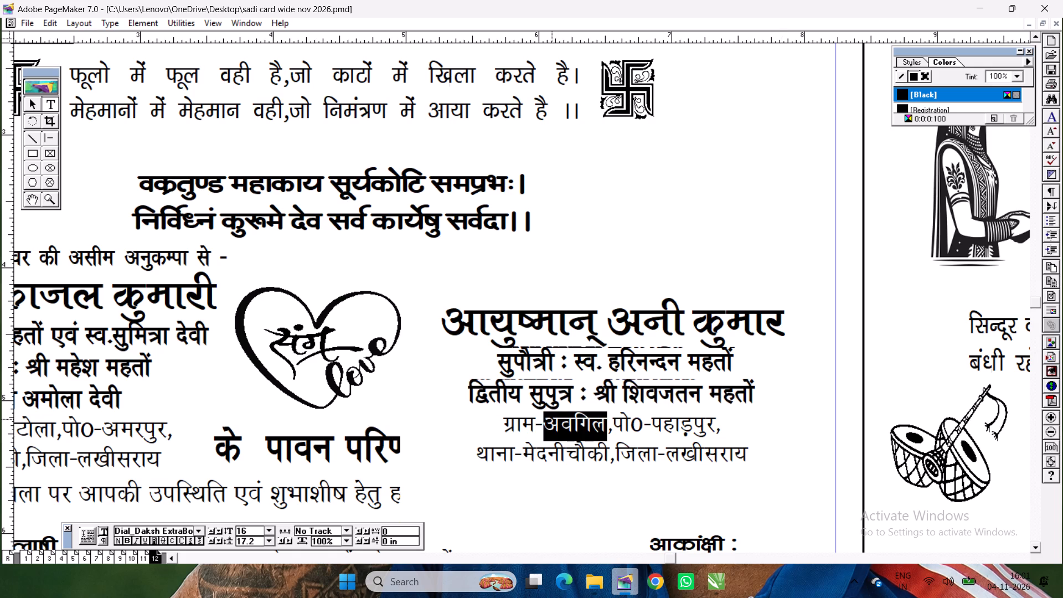
{"action": "key", "text": "BackSpace"}
{"action": "key", "text": "BackSpace"}
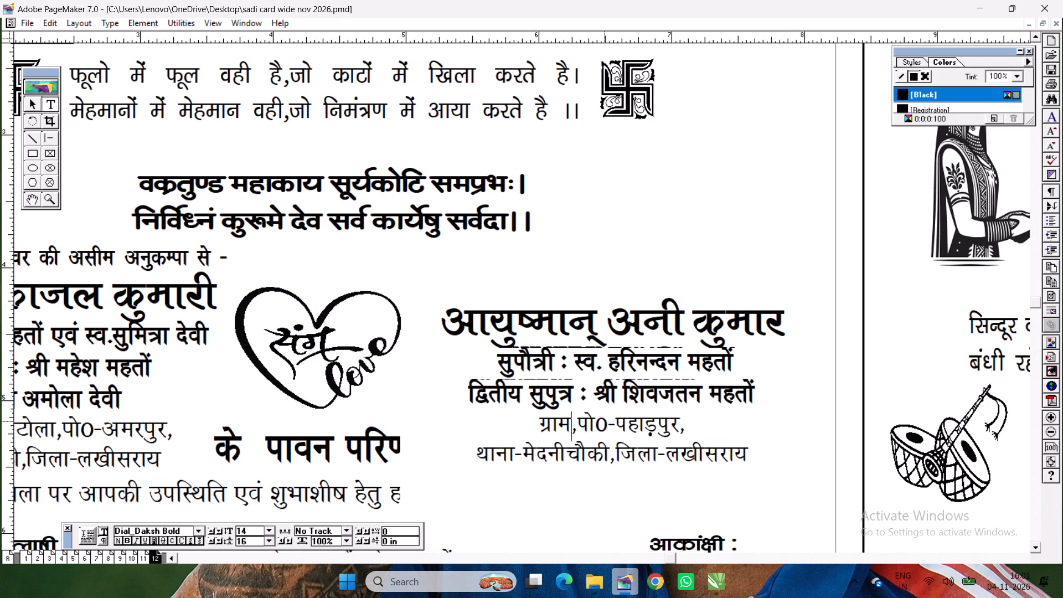
{"action": "key", "text": "Delete"}
{"action": "key", "text": "shift+dollar"}
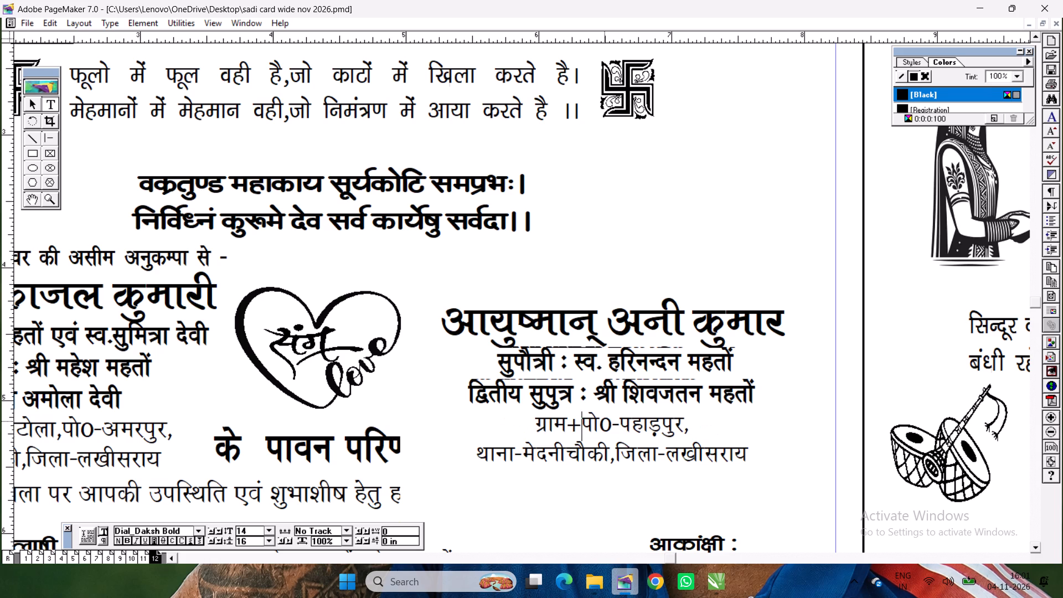
{"action": "left_click_drag", "start_coordinate": [625, 422], "coordinate": [679, 430]}
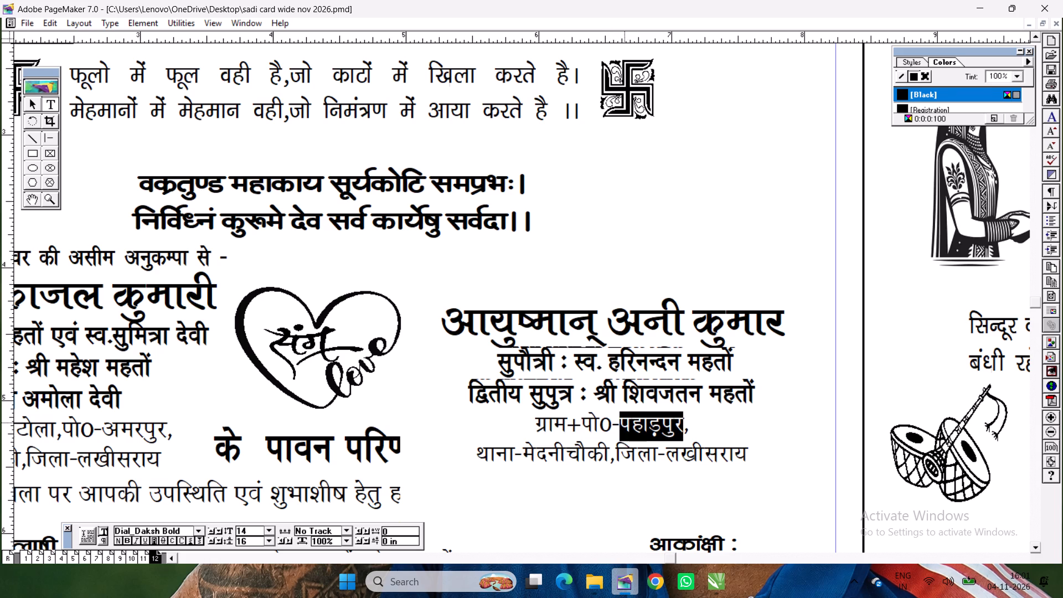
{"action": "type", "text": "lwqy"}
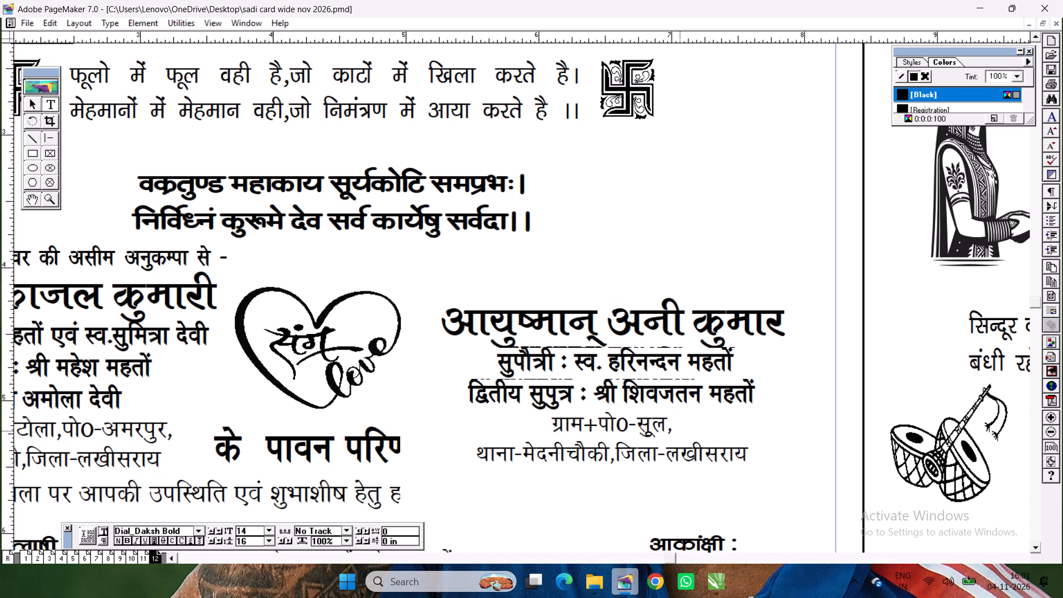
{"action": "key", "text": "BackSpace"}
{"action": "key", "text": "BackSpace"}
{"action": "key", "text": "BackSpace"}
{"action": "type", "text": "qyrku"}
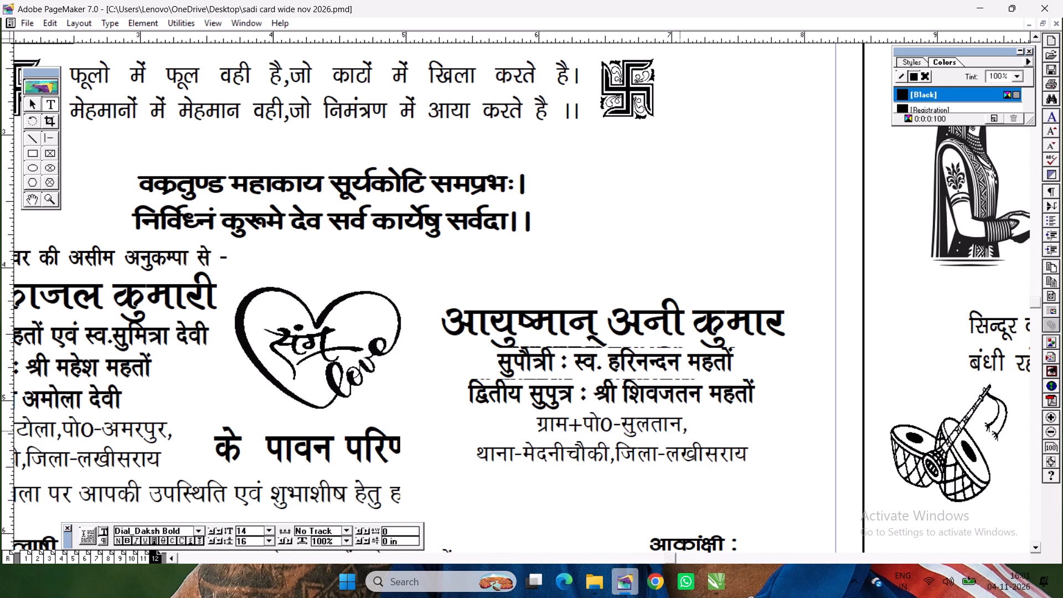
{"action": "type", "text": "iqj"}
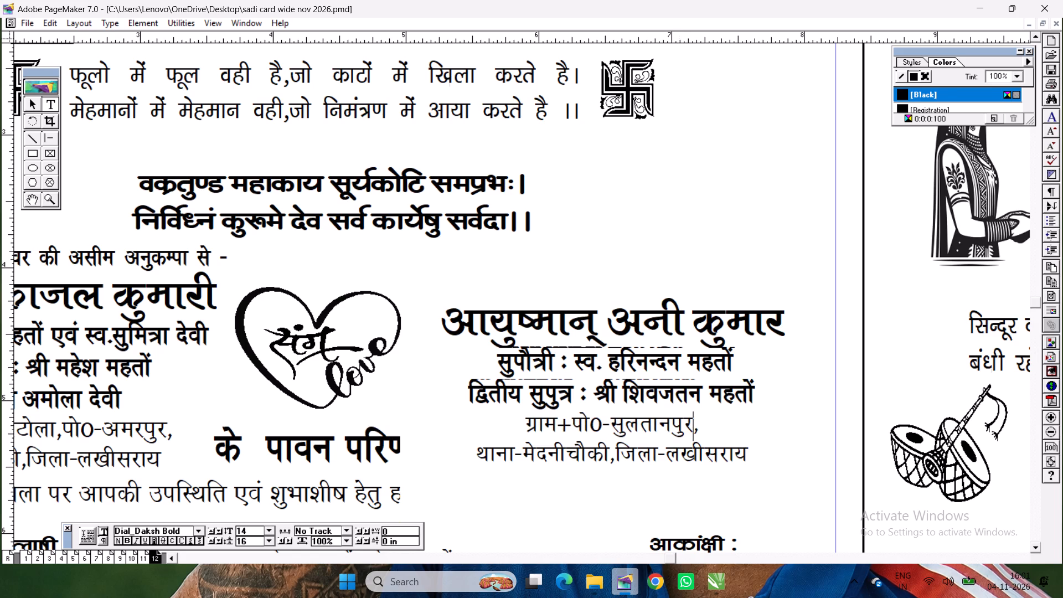
Replace the place names after थाना and जिला in the groom's address with his new police station and district.
{"action": "left_click_drag", "start_coordinate": [527, 450], "coordinate": [611, 455]}
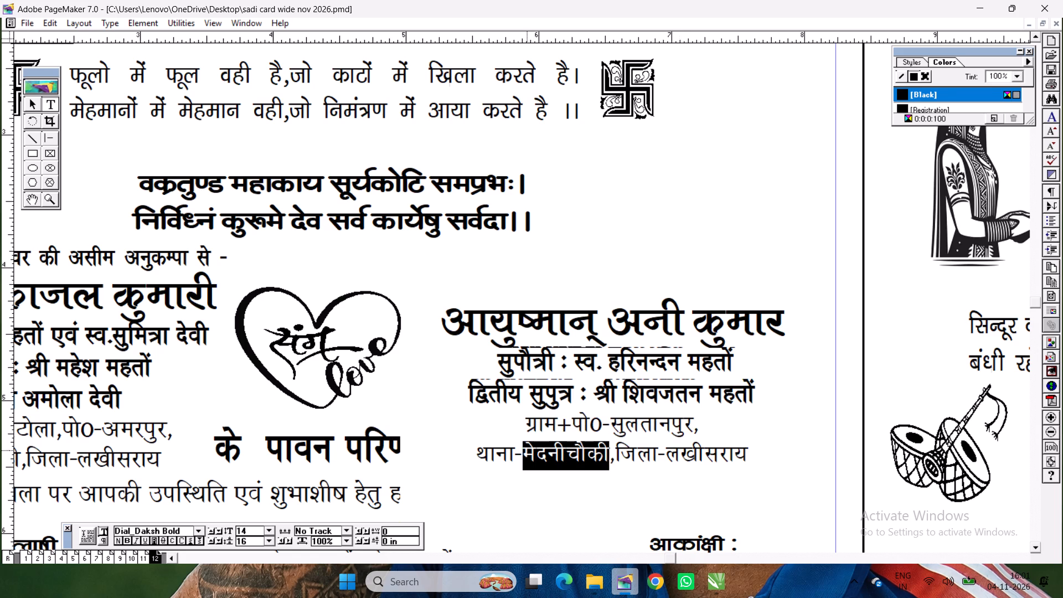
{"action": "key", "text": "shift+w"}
{"action": "key", "text": "BackSpace"}
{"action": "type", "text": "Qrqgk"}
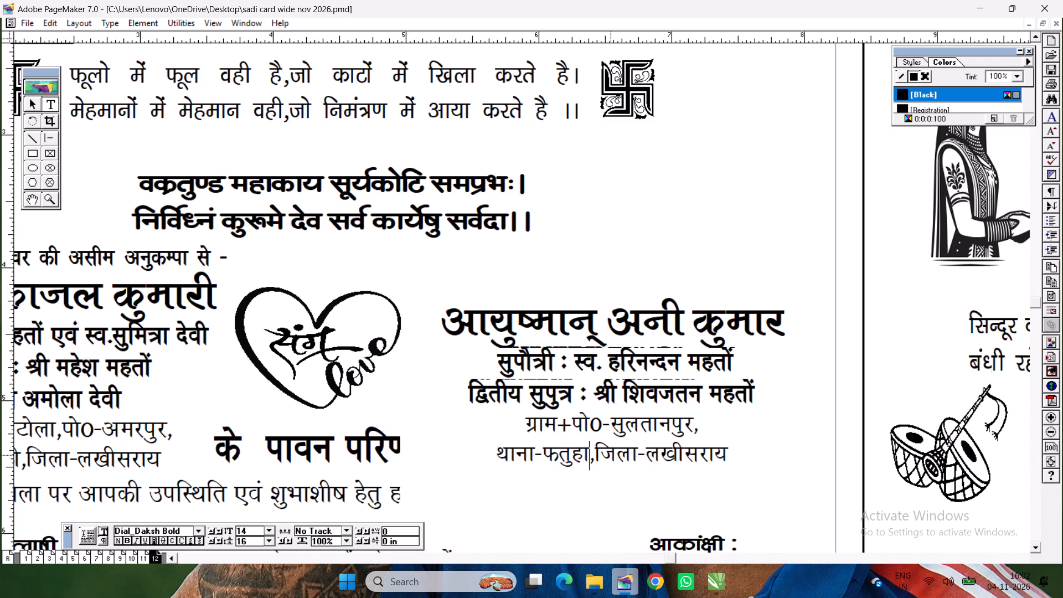
{"action": "left_click_drag", "start_coordinate": [651, 446], "coordinate": [726, 459]}
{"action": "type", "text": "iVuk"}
Add the groom's postal code in parentheses on a new line beneath his district.
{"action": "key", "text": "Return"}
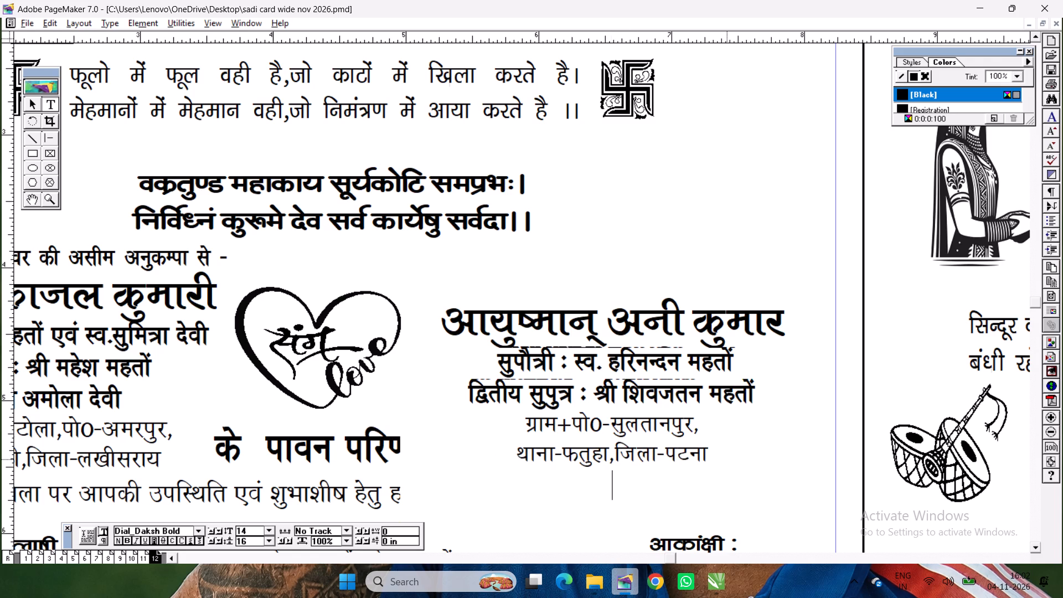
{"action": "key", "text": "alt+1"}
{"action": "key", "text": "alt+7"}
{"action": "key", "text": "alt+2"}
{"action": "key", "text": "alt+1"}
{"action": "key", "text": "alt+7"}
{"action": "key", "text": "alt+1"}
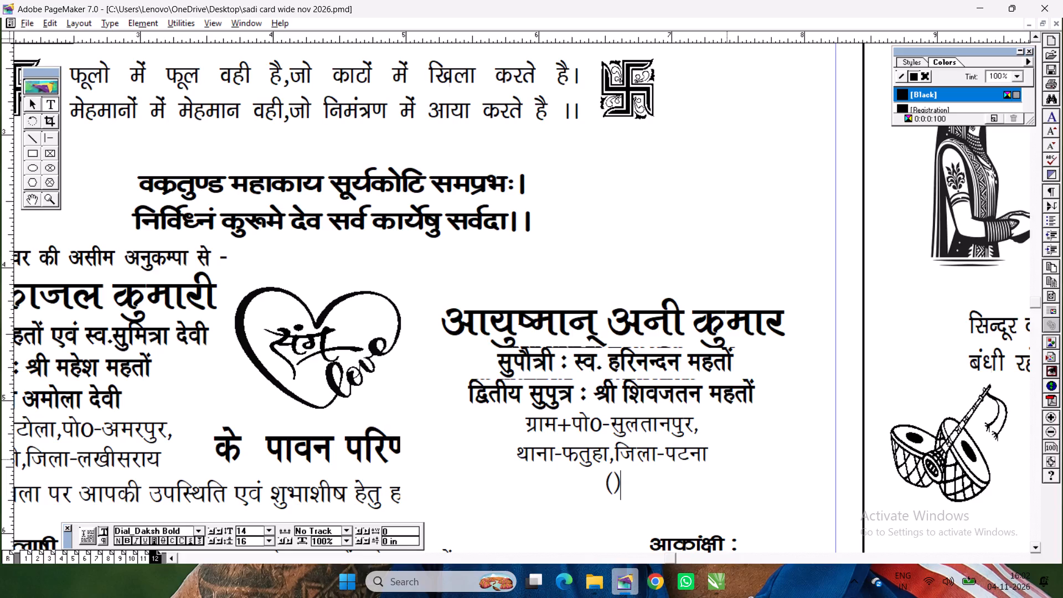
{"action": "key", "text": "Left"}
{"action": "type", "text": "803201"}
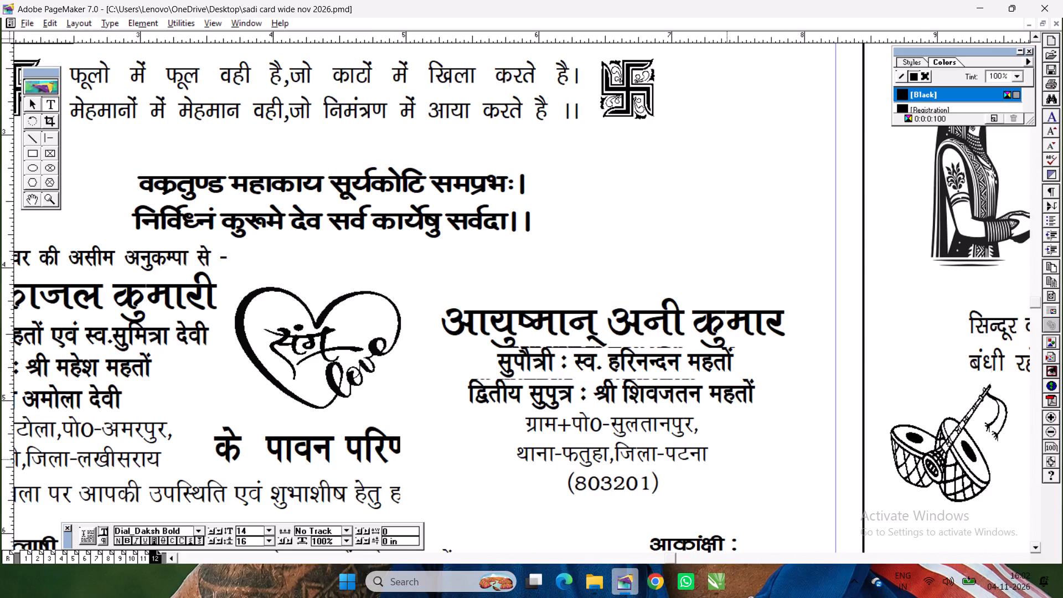
Move the groom's text block up slightly, to about X 4.96 in, Y 4.02 in, clear of the invitation line below.
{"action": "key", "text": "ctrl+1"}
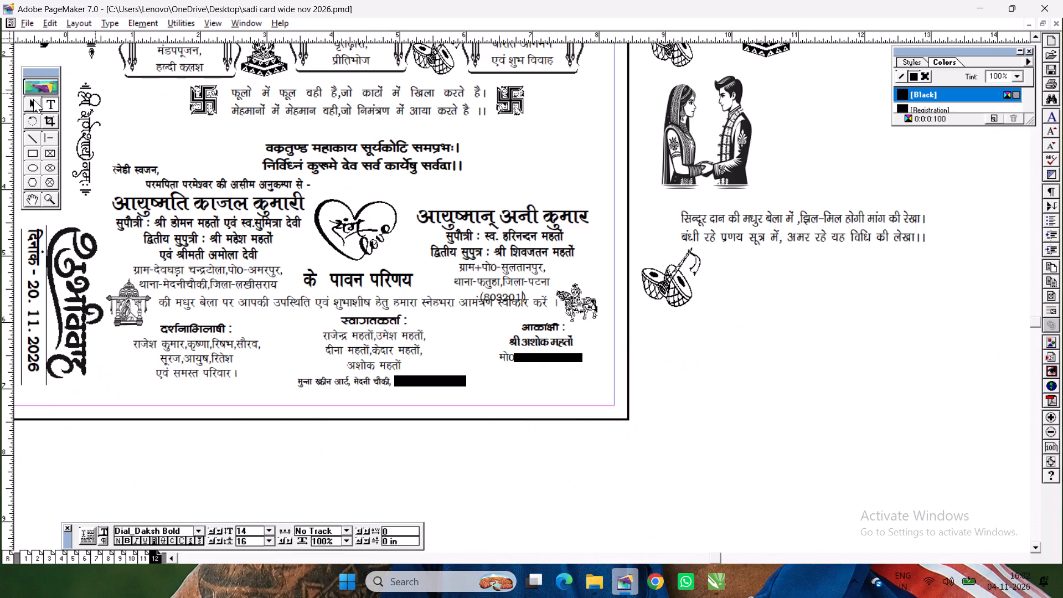
{"action": "left_click", "coordinate": [27, 101]}
{"action": "left_click_drag", "start_coordinate": [482, 248], "coordinate": [481, 239]}
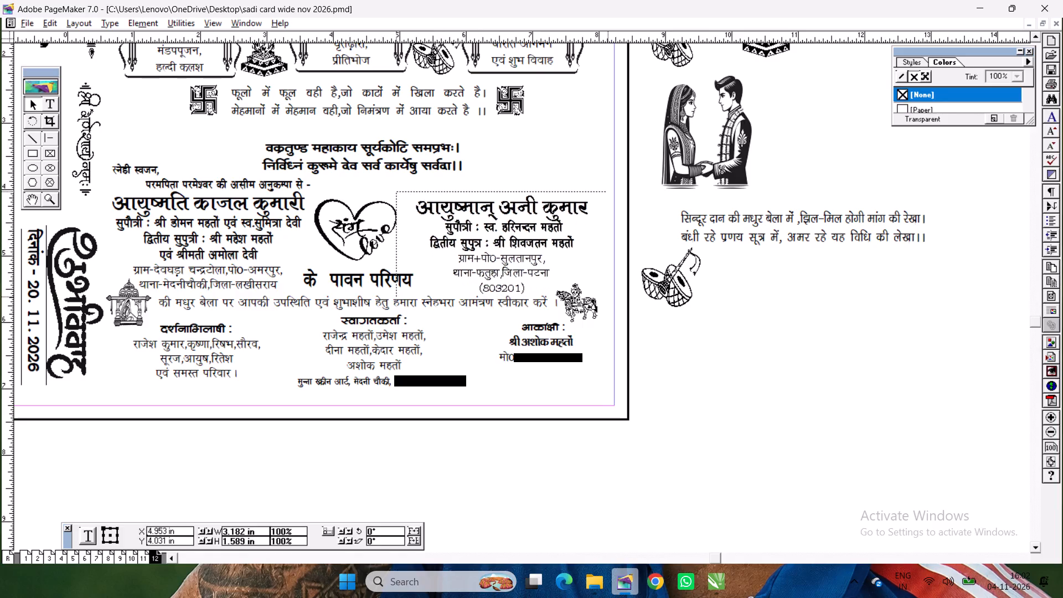
{"action": "left_click_drag", "start_coordinate": [481, 239], "coordinate": [482, 238]}
Replace the name after श्री under the आकांक्षी heading with the bride's father's name.
{"action": "left_click", "coordinate": [513, 344]}
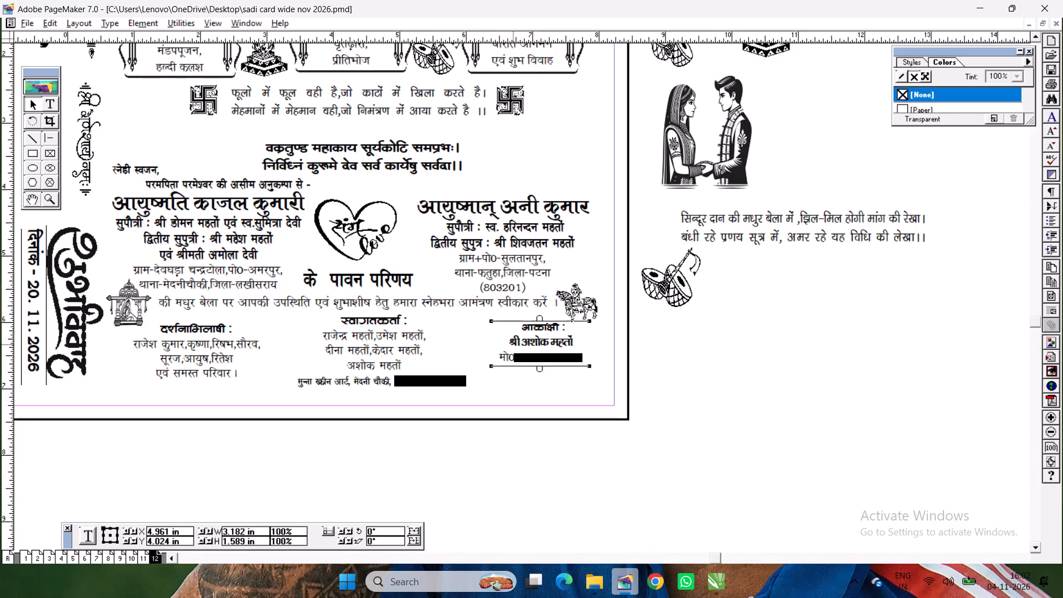
{"action": "key", "text": "ctrl+2"}
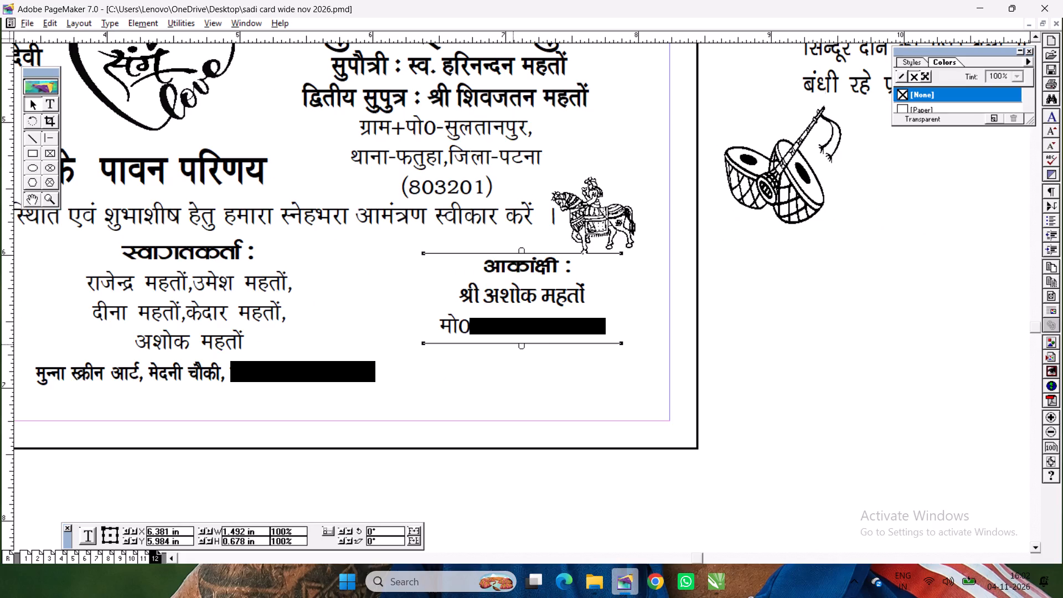
{"action": "left_click", "coordinate": [53, 105]}
{"action": "left_click_drag", "start_coordinate": [487, 295], "coordinate": [605, 302]}
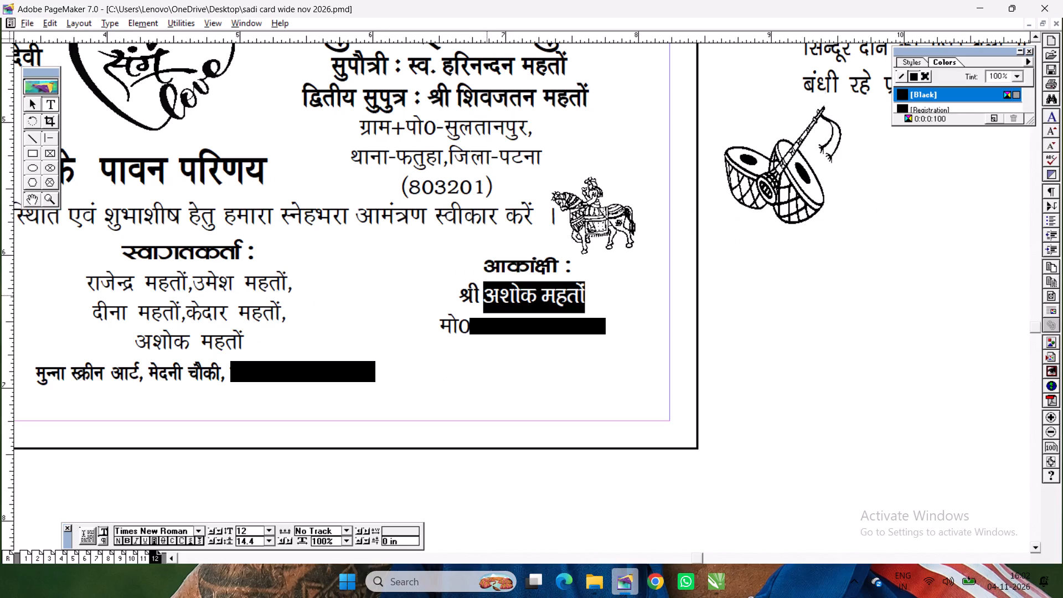
{"action": "left_click_drag", "start_coordinate": [605, 302], "coordinate": [611, 300]}
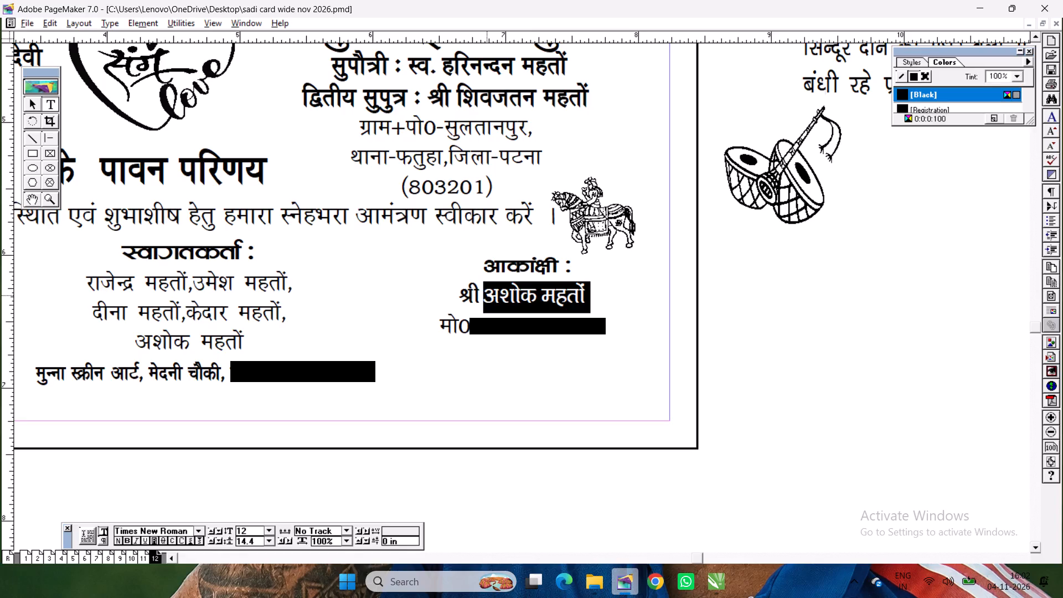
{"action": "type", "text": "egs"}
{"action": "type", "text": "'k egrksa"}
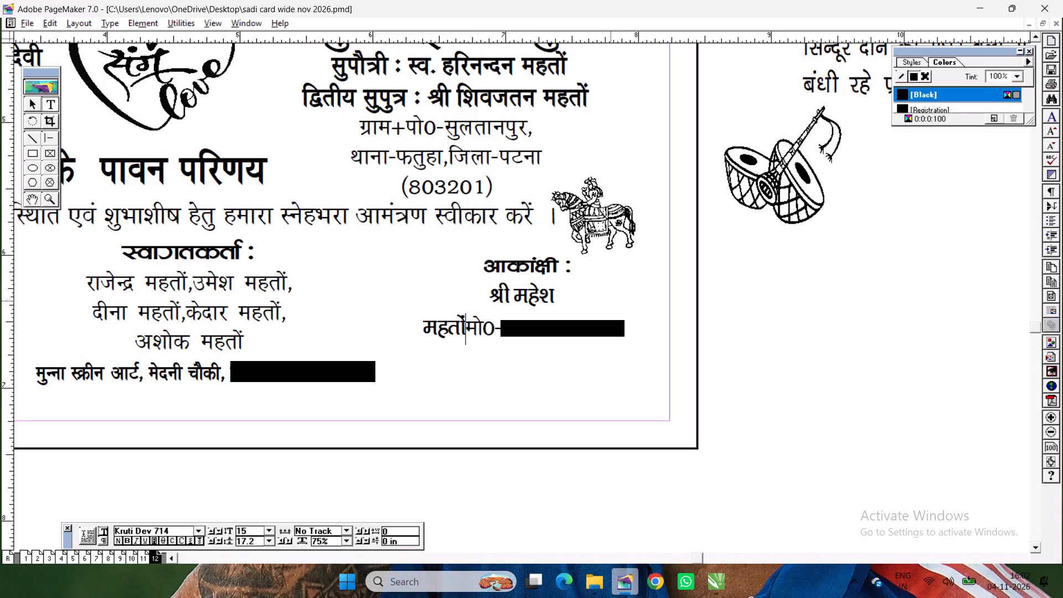
Add the bride's mother's name, preceded by श्रीमती, on its own line between the father's name and the मो0 line.
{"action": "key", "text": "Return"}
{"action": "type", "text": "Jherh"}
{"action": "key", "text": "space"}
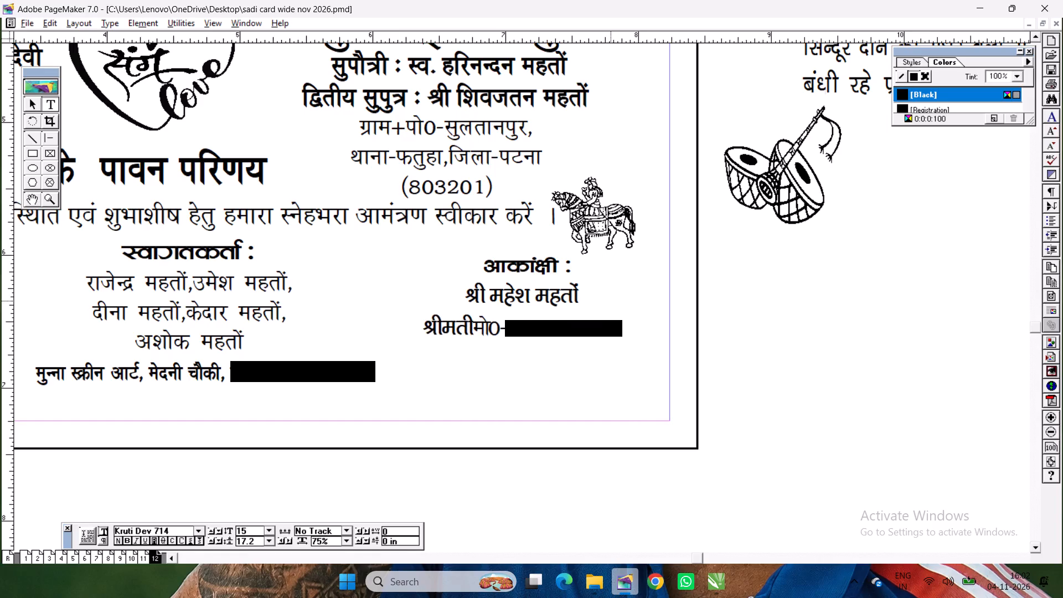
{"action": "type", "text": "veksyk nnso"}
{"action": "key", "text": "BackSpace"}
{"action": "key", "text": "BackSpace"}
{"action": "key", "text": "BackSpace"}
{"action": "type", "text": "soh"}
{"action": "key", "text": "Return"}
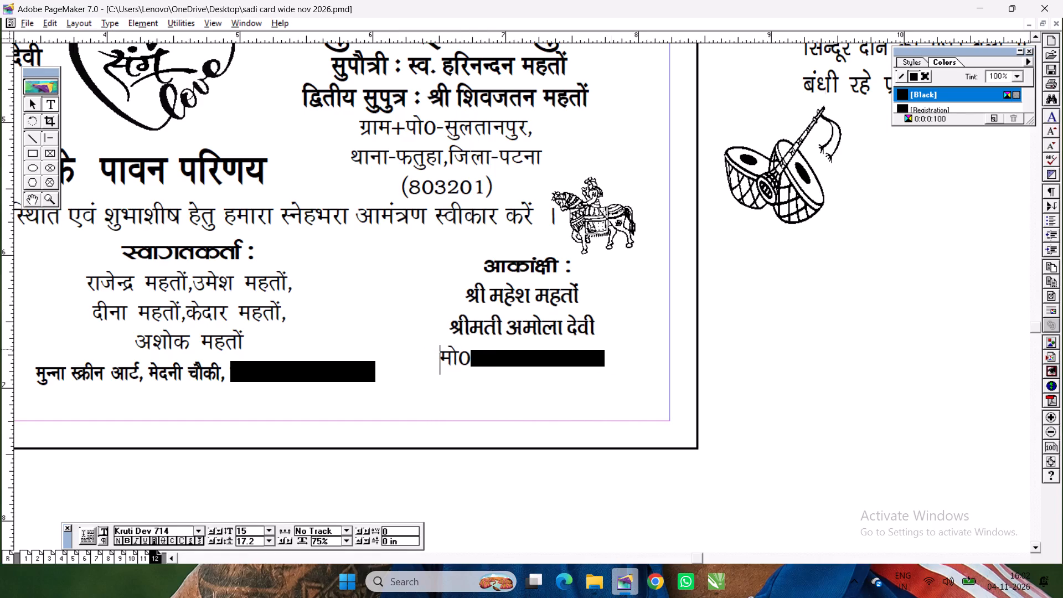
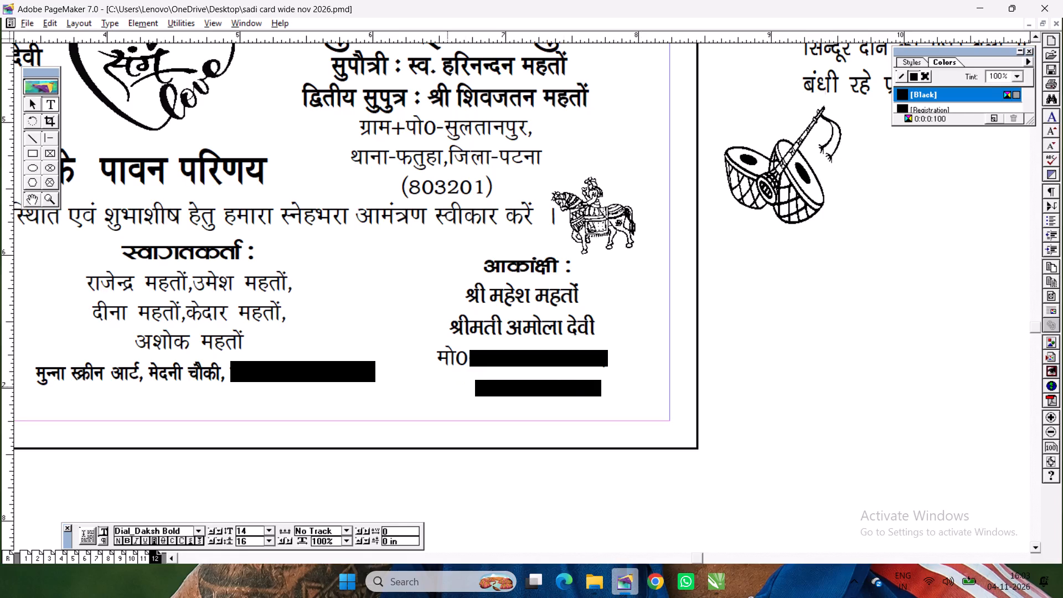
Move the आकांक्षी text block and the horse illustration up slightly, bringing the text block in from the right border.
{"action": "left_click", "coordinate": [33, 110]}
{"action": "left_click_drag", "start_coordinate": [525, 307], "coordinate": [506, 287]}
{"action": "left_click_drag", "start_coordinate": [628, 222], "coordinate": [623, 197]}
{"action": "left_click", "coordinate": [754, 347]}
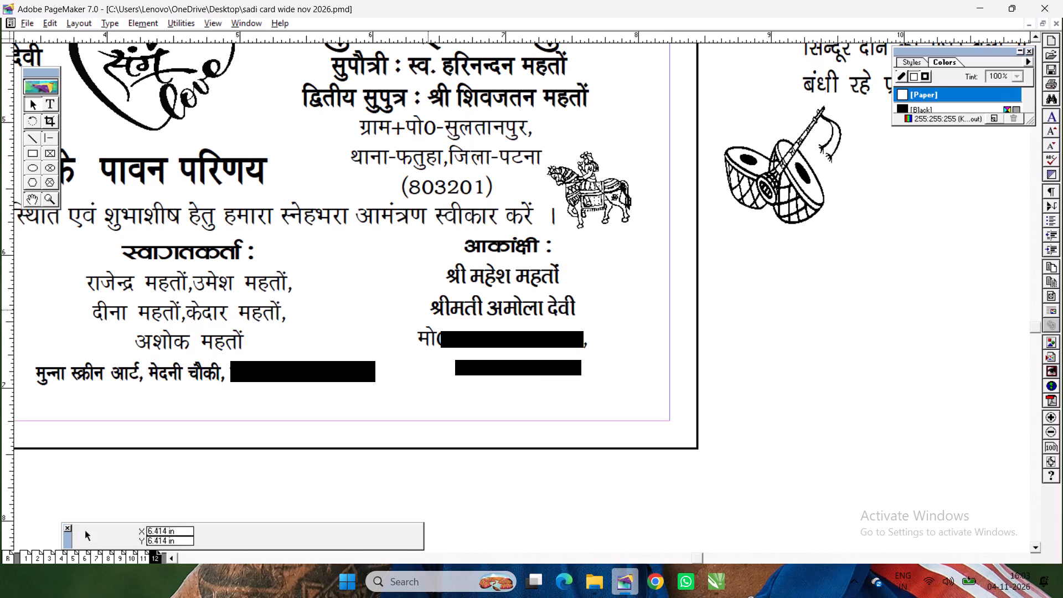
{"action": "left_click", "coordinate": [507, 334]}
{"action": "left_click", "coordinate": [844, 420]}
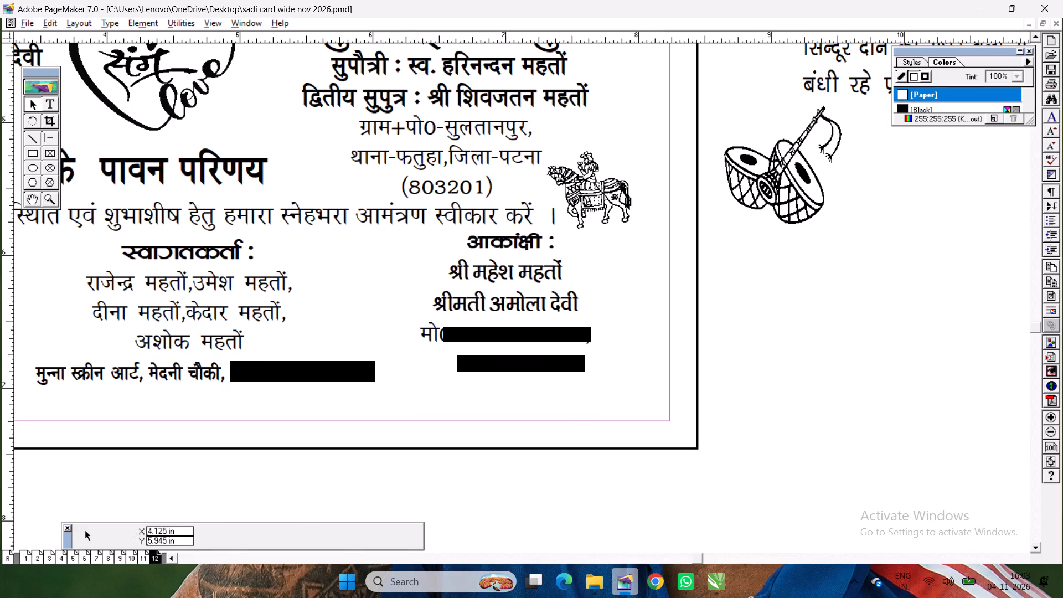
Replace the names under the स्वागतकर्ता heading with प्रमोद,रजनीश,फणेश, on one line and कृपासागर,कपिश on the line below.
{"action": "left_click", "coordinate": [55, 100]}
{"action": "left_click_drag", "start_coordinate": [86, 280], "coordinate": [323, 331]}
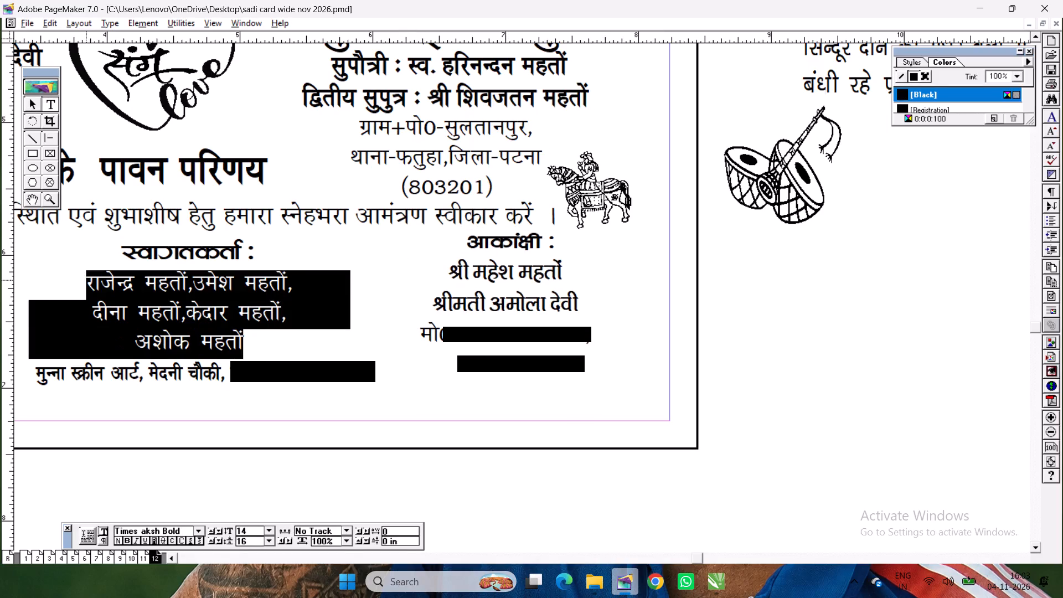
{"action": "type", "text": "izeksn]"}
{"action": "type", "text": "jtuh'"}
{"action": "type", "text": "k]"}
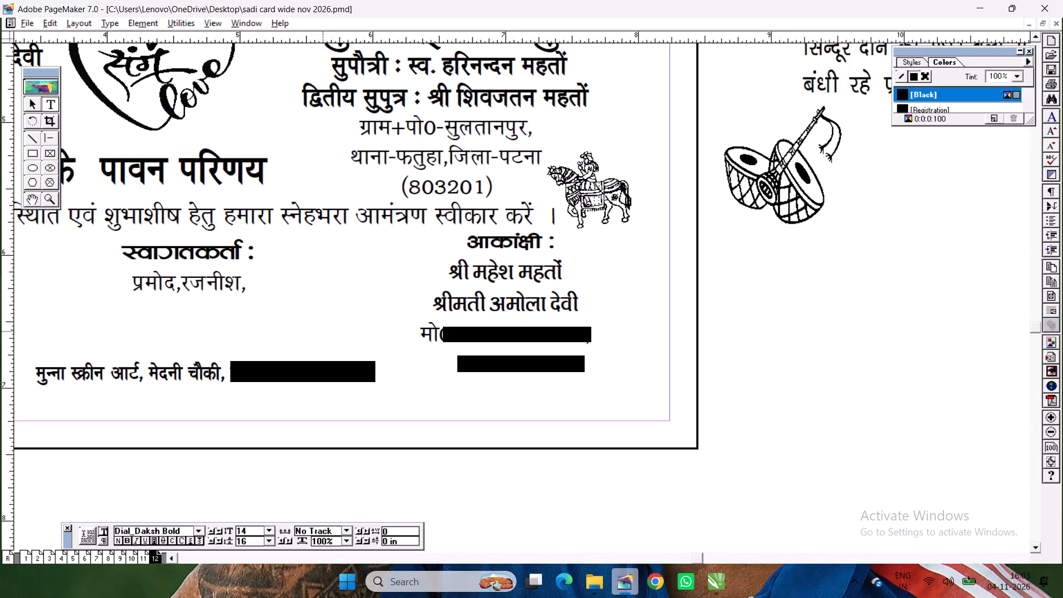
{"action": "key", "text": "shift+w"}
{"action": "key", "text": "BackSpace"}
{"action": "type", "text": "Q.ks'k]"}
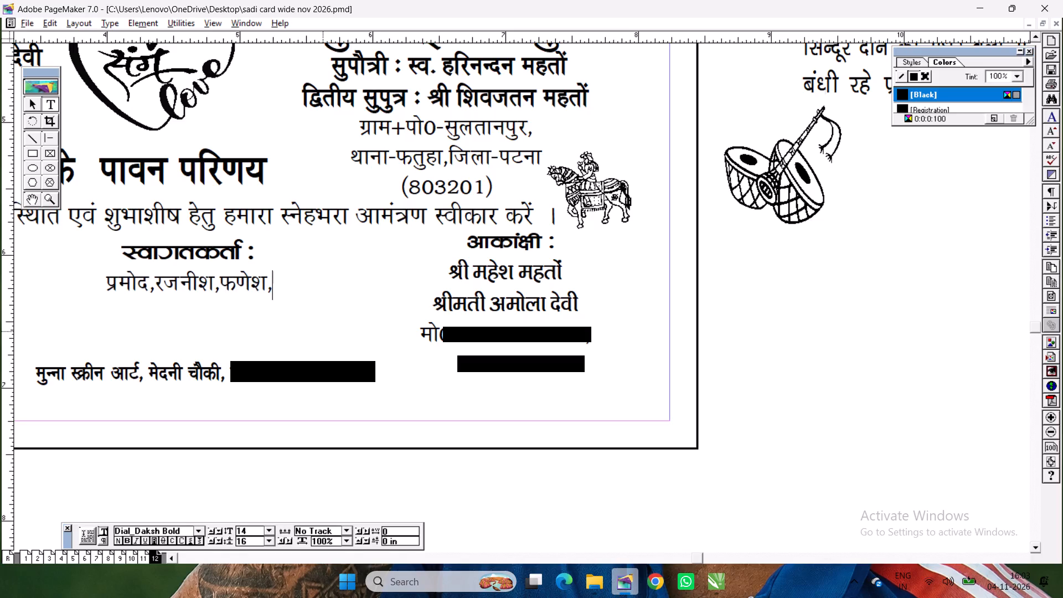
{"action": "type", "text": "dq"}
{"action": "key", "text": "BackSpace"}
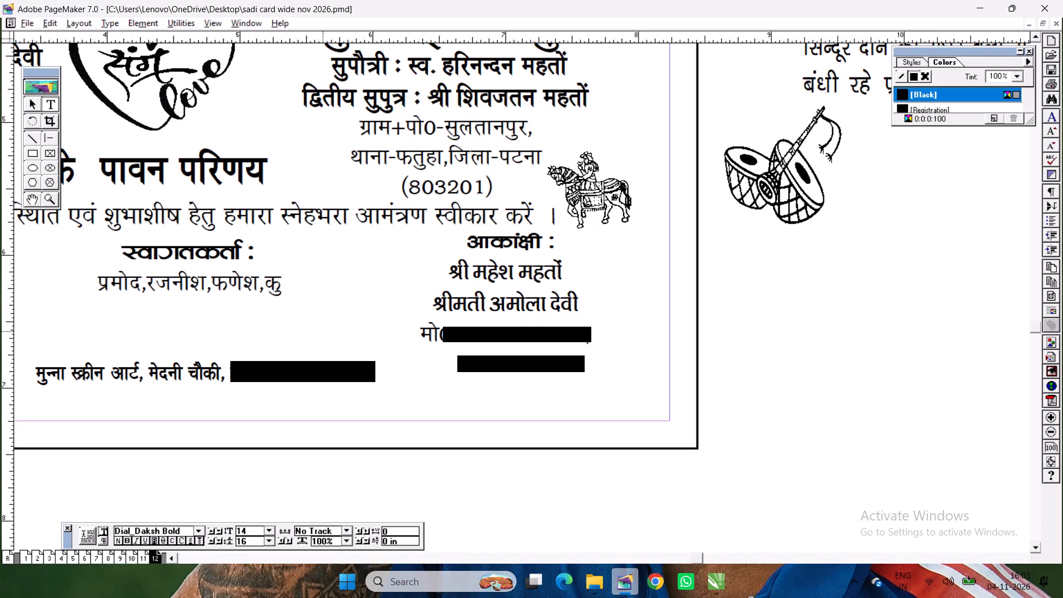
{"action": "type", "text": "`ik"}
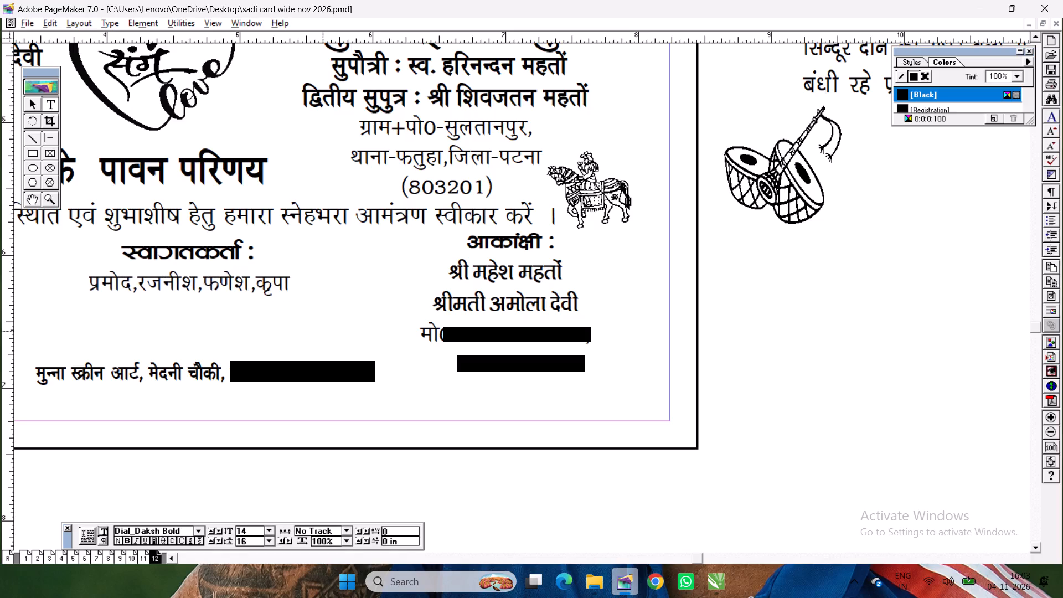
{"action": "type", "text": "lkxj]"}
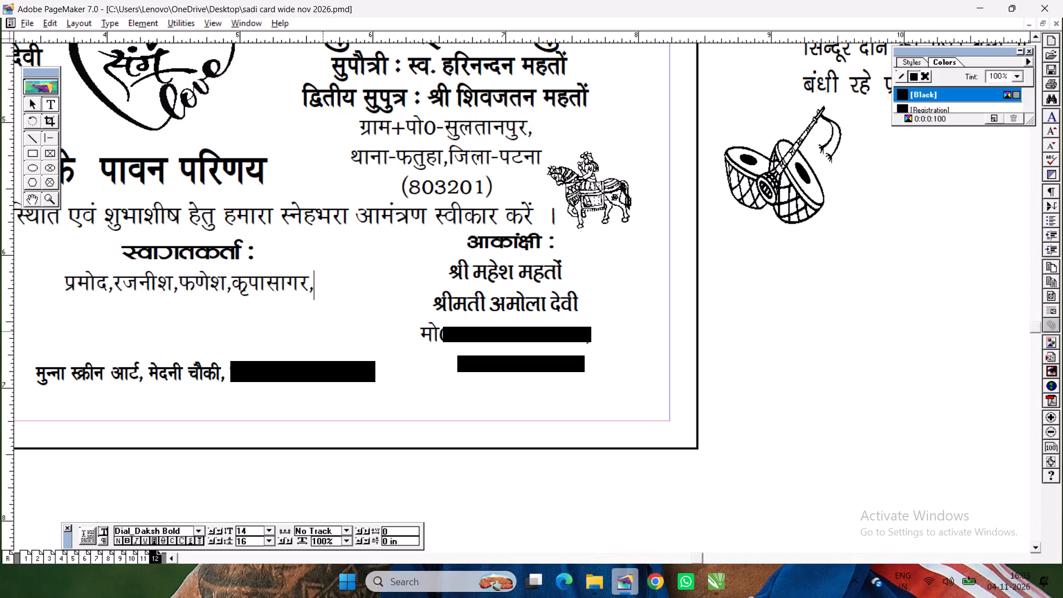
{"action": "type", "text": "dfi'k"}
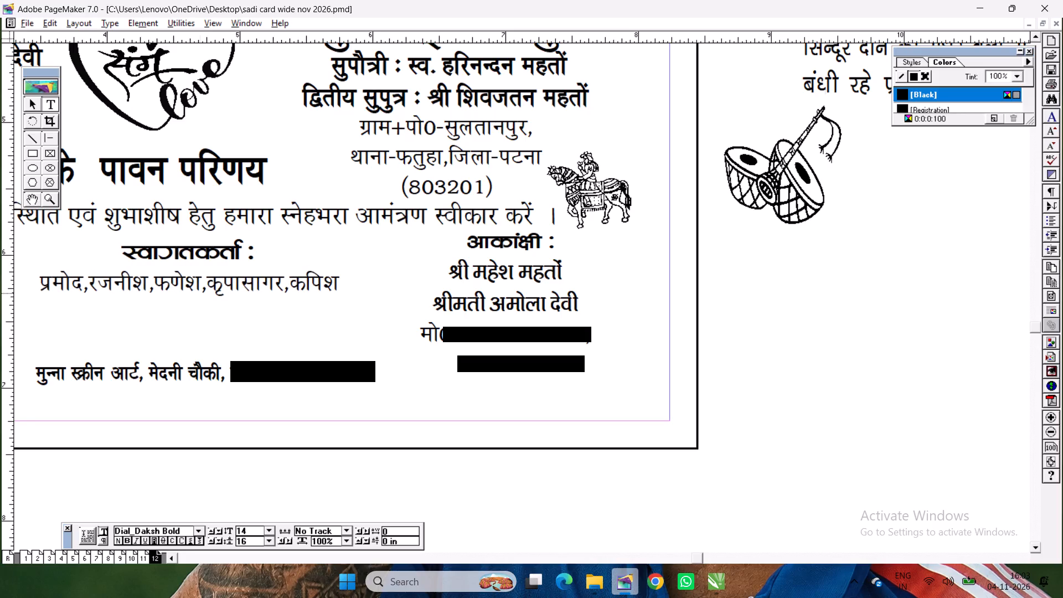
{"action": "left_click", "coordinate": [209, 282]}
{"action": "key", "text": "Return"}
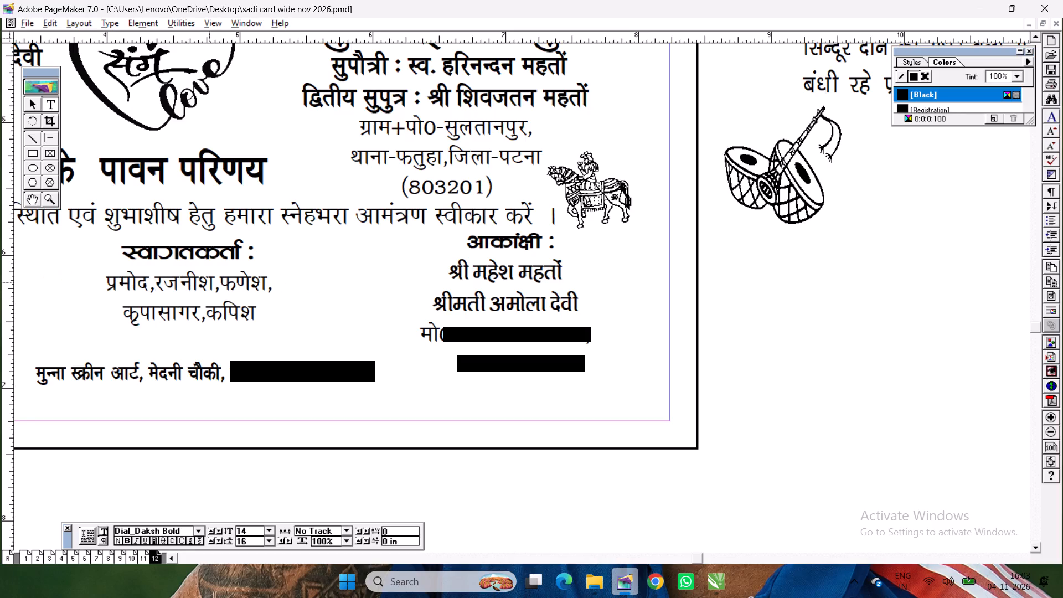
Narrow the स्वागतकर्ता text block to about 1.47 in wide and place it just beside the दर्शनाभिलाषी block, at about X 3.07 in.
{"action": "key", "text": "ctrl+2"}
{"action": "left_click", "coordinate": [32, 110]}
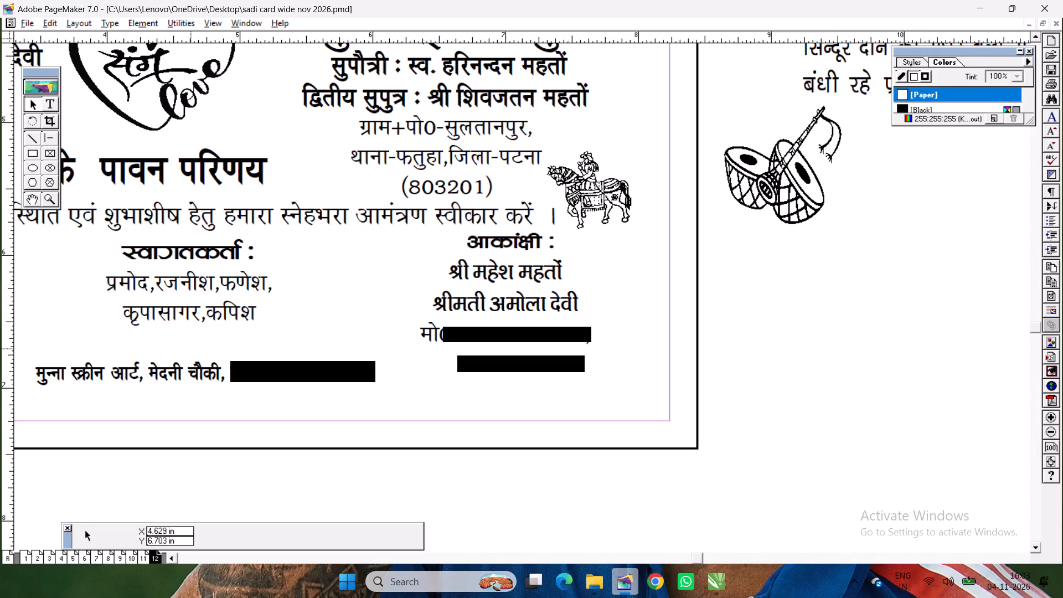
{"action": "left_click_drag", "start_coordinate": [192, 312], "coordinate": [66, 329]}
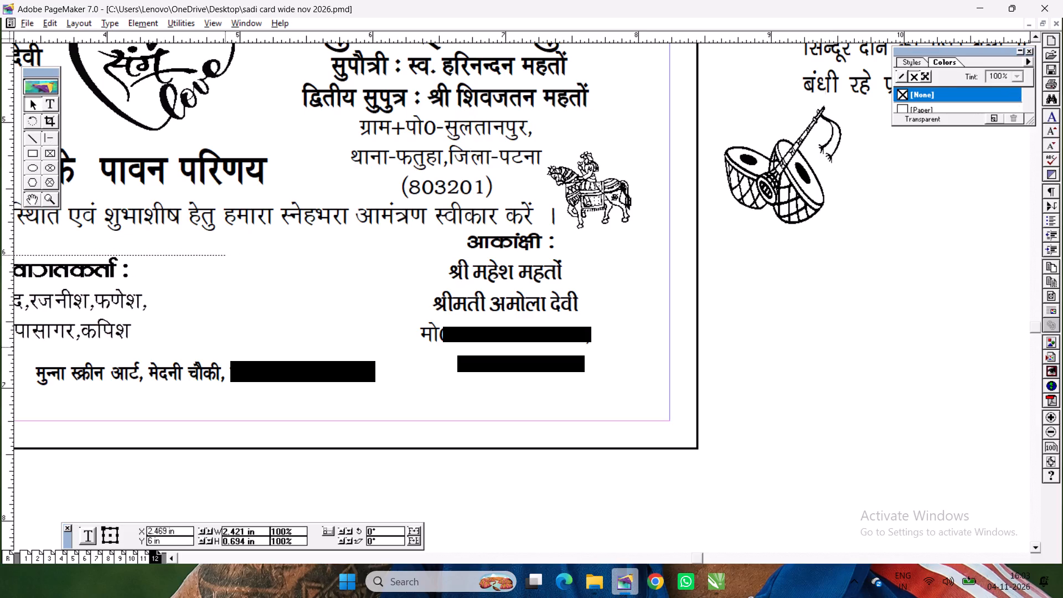
{"action": "left_click_drag", "start_coordinate": [66, 329], "coordinate": [11, 340]}
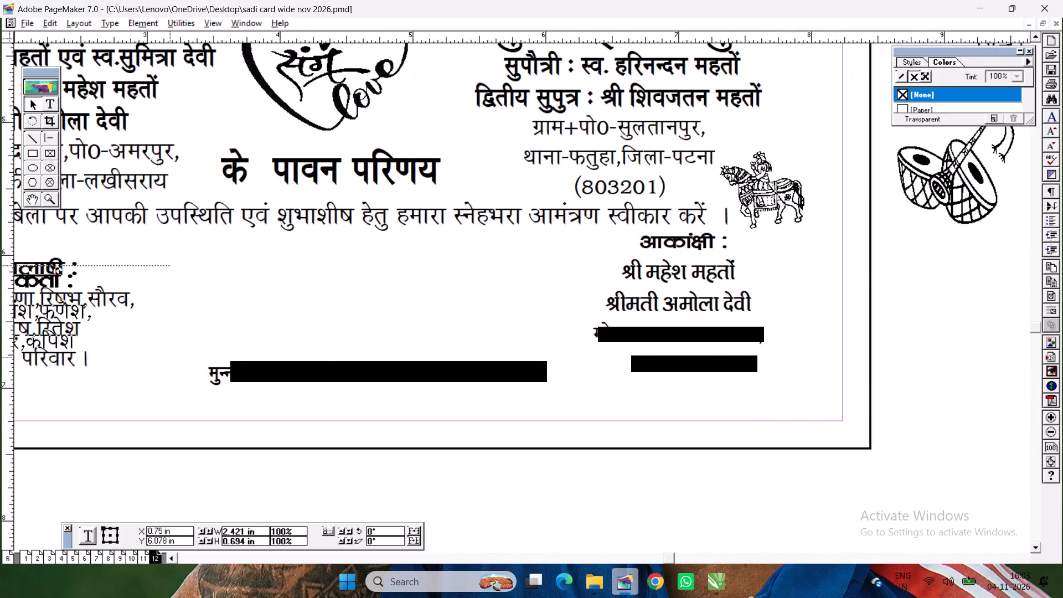
{"action": "left_click_drag", "start_coordinate": [11, 340], "coordinate": [275, 328]}
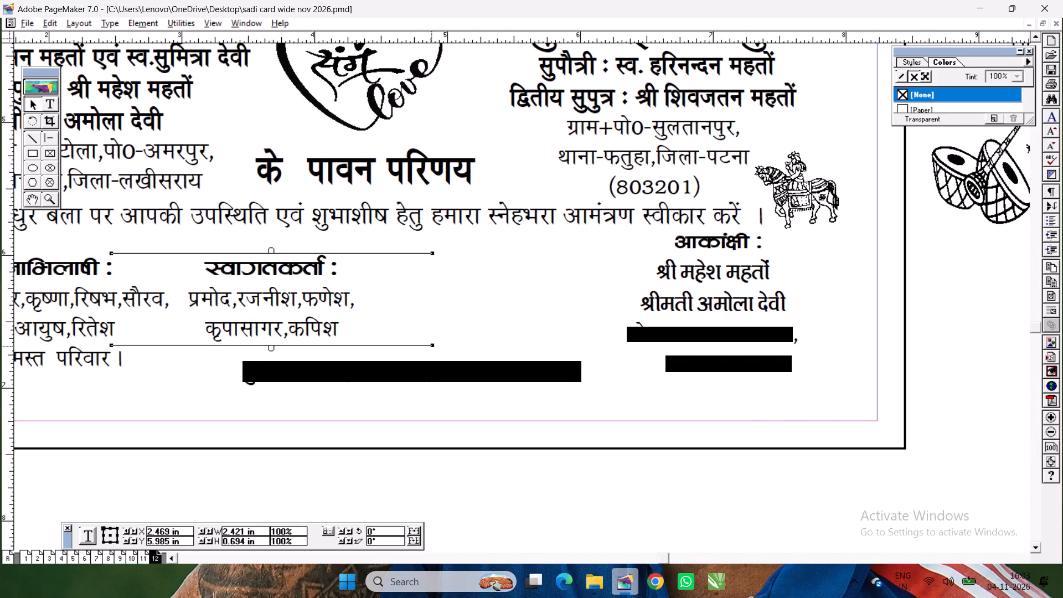
{"action": "left_click_drag", "start_coordinate": [431, 346], "coordinate": [342, 393]}
{"action": "left_click_drag", "start_coordinate": [250, 305], "coordinate": [257, 304]}
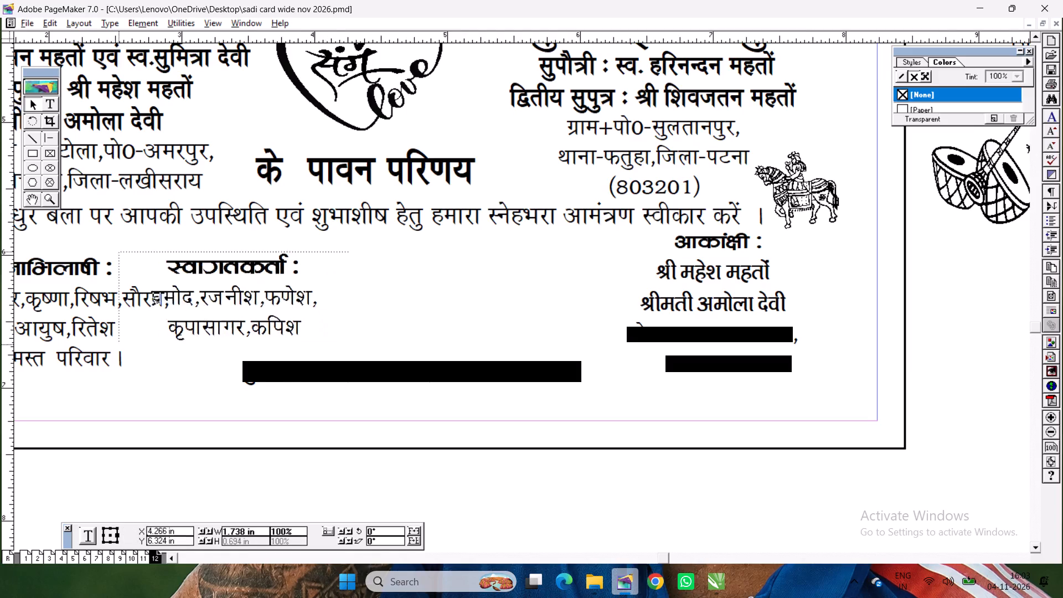
{"action": "left_click_drag", "start_coordinate": [257, 304], "coordinate": [311, 301]}
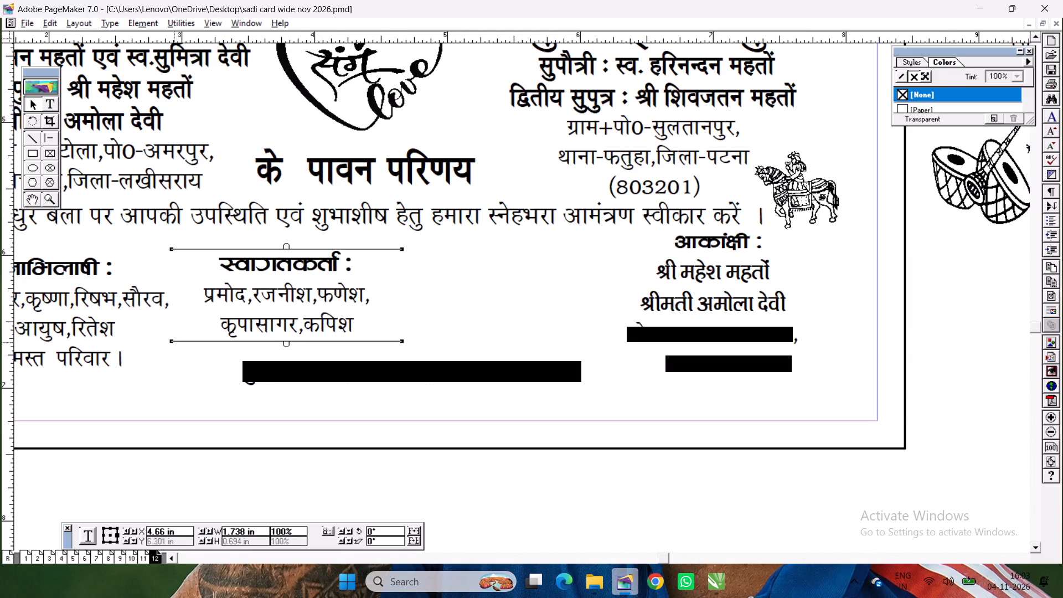
{"action": "left_click_drag", "start_coordinate": [172, 342], "coordinate": [207, 374]}
{"action": "left_click_drag", "start_coordinate": [311, 308], "coordinate": [280, 308]}
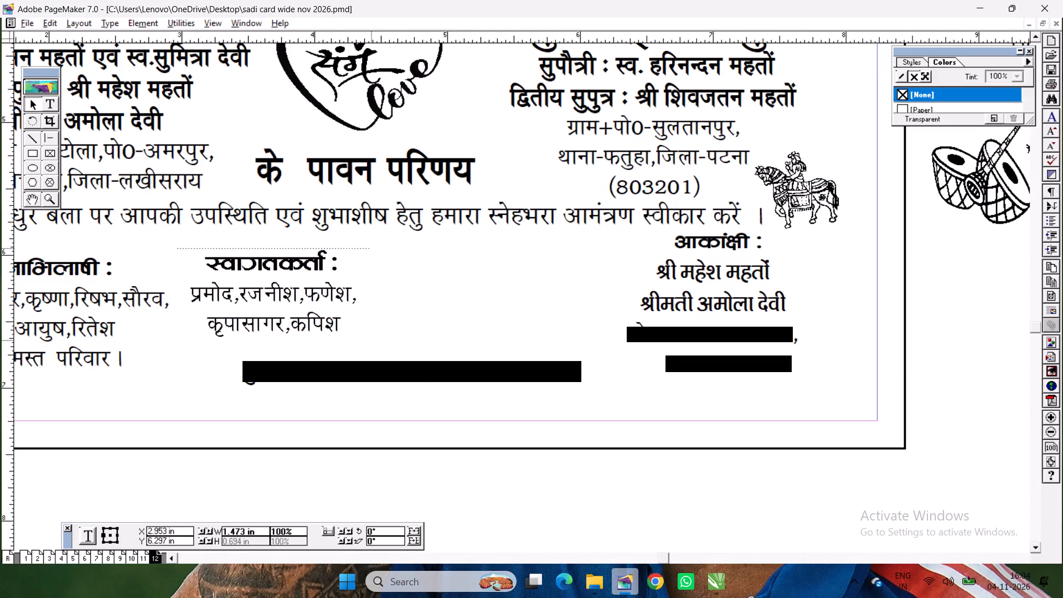
{"action": "left_click_drag", "start_coordinate": [280, 308], "coordinate": [296, 312]}
Replace the two lines of names under the दर्शनाभिलाषी heading with अशेष, keeping the एवं समस्त परिवार line.
{"action": "left_click", "coordinate": [92, 302]}
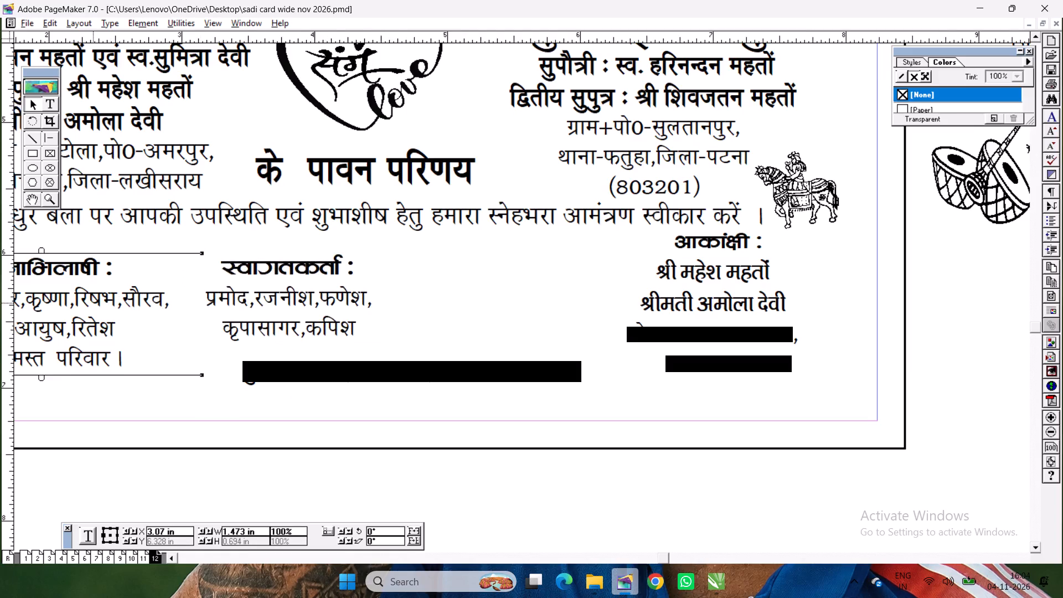
{"action": "key", "text": "ctrl+2"}
{"action": "key", "text": "ctrl+1"}
{"action": "key", "text": "ctrl+2"}
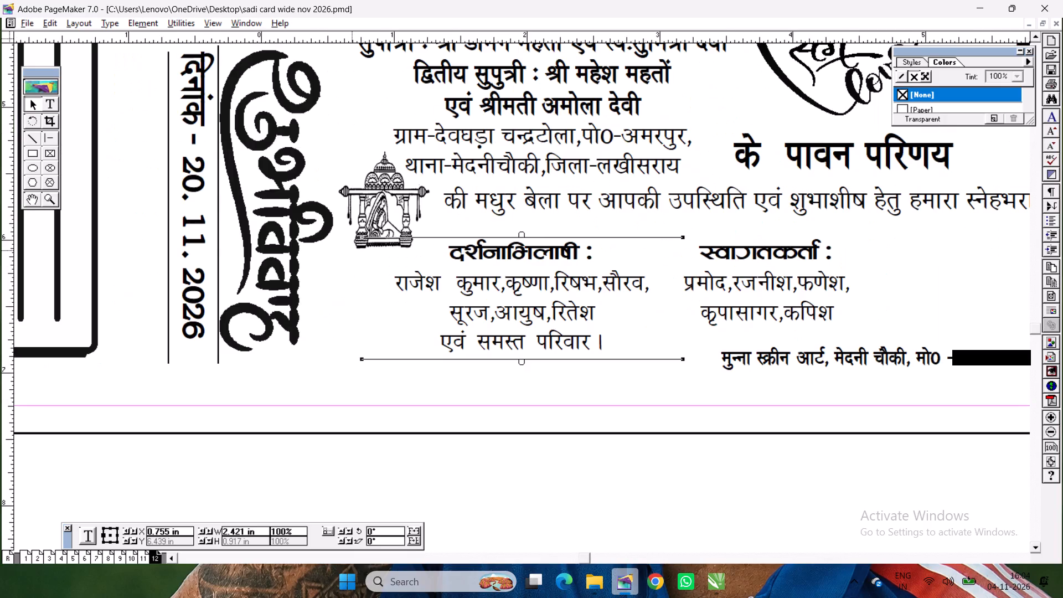
{"action": "left_click", "coordinate": [49, 106]}
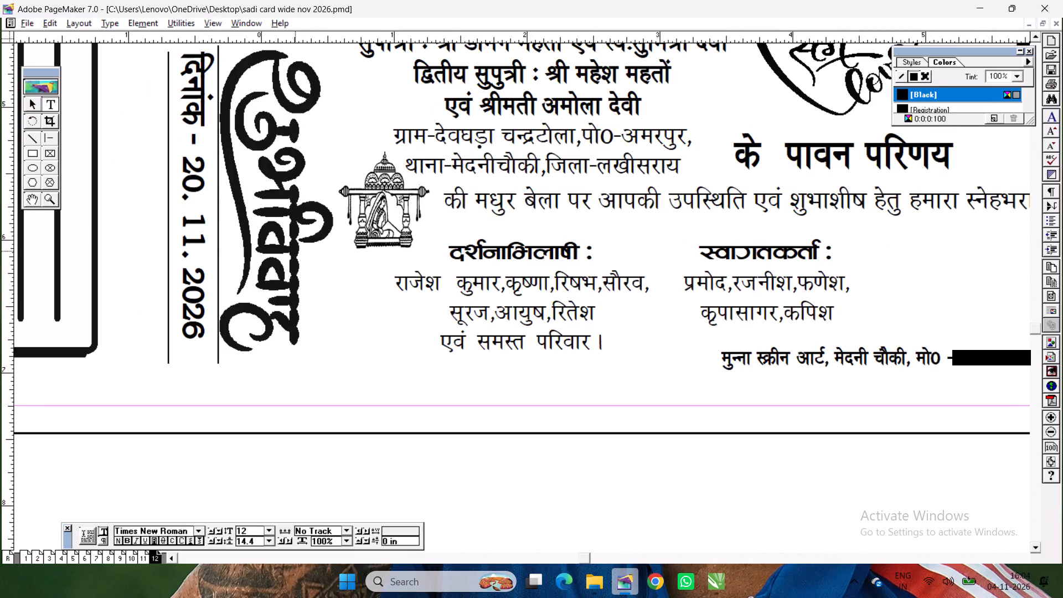
{"action": "left_click_drag", "start_coordinate": [382, 282], "coordinate": [639, 322]}
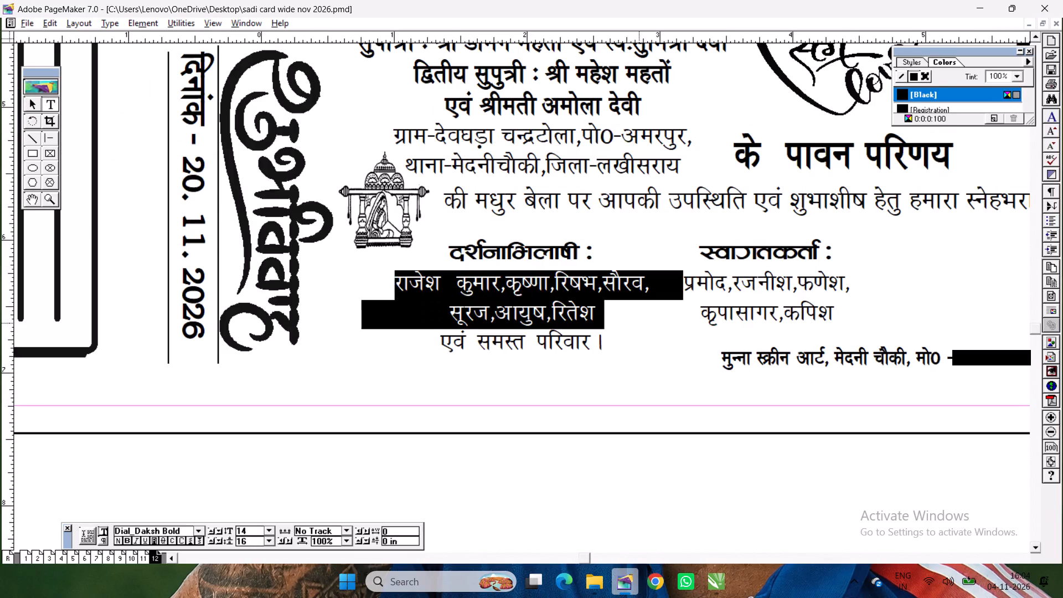
{"action": "type", "text": "v'ks"}
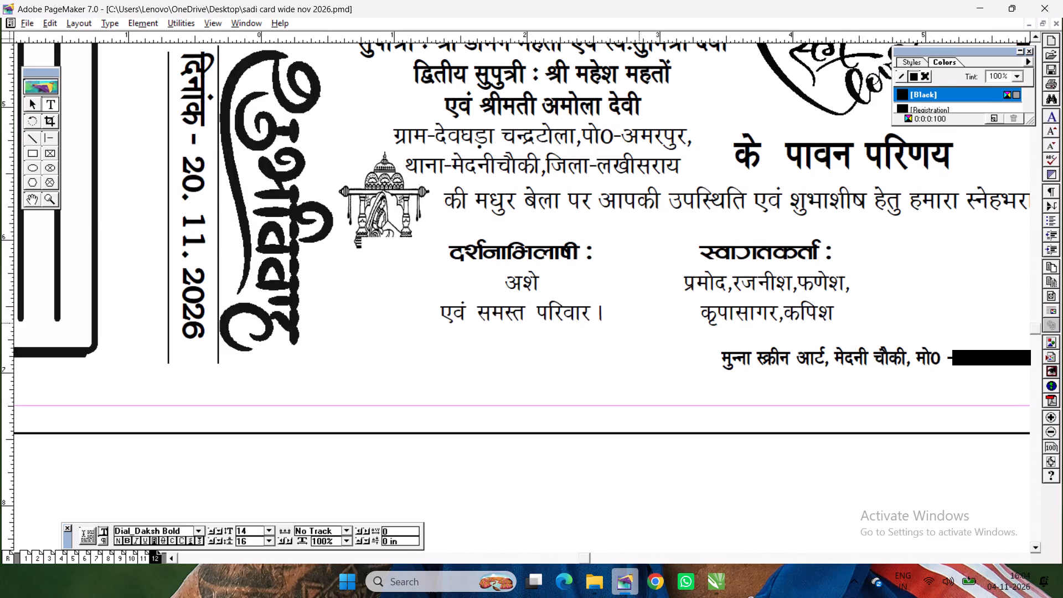
{"action": "key", "text": "ctrl+z"}
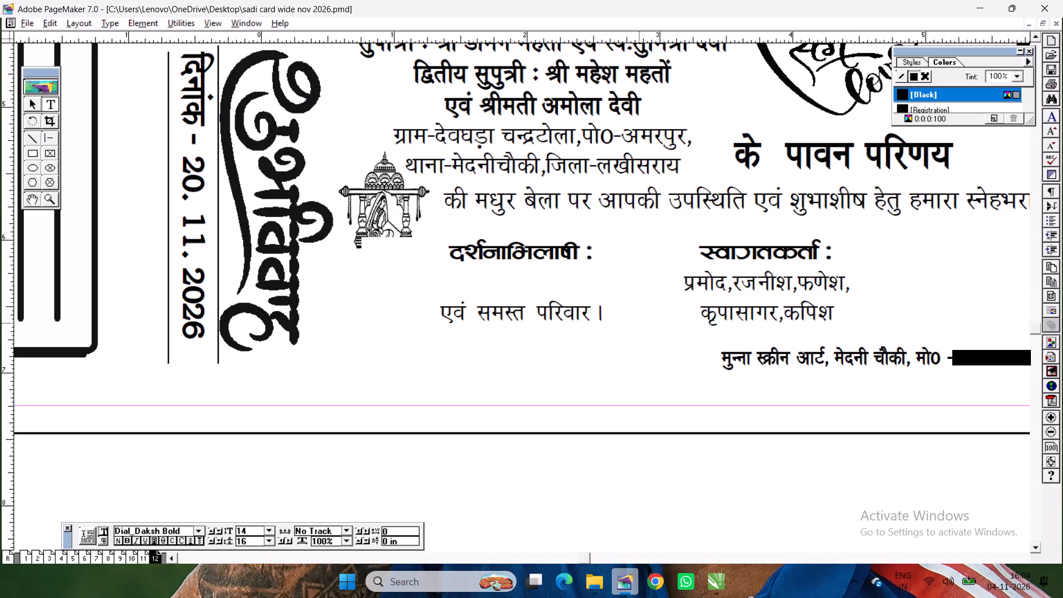
{"action": "type", "text": "v'"}
{"action": "type", "text": "ks"}
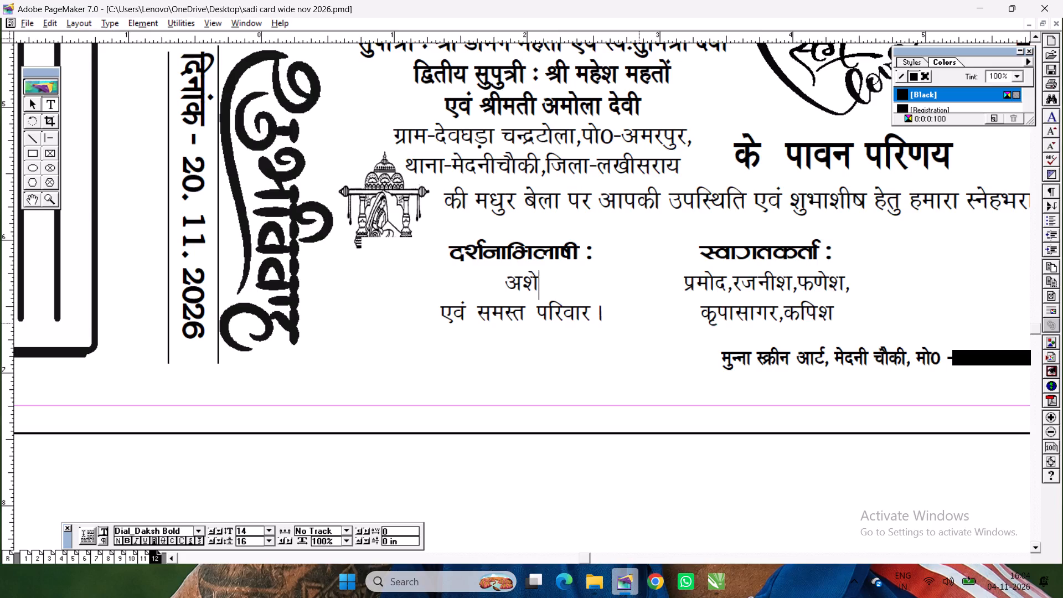
{"action": "key", "text": "ctrl+alt+shift+apostrophe"}
{"action": "type", "text": "k]"}
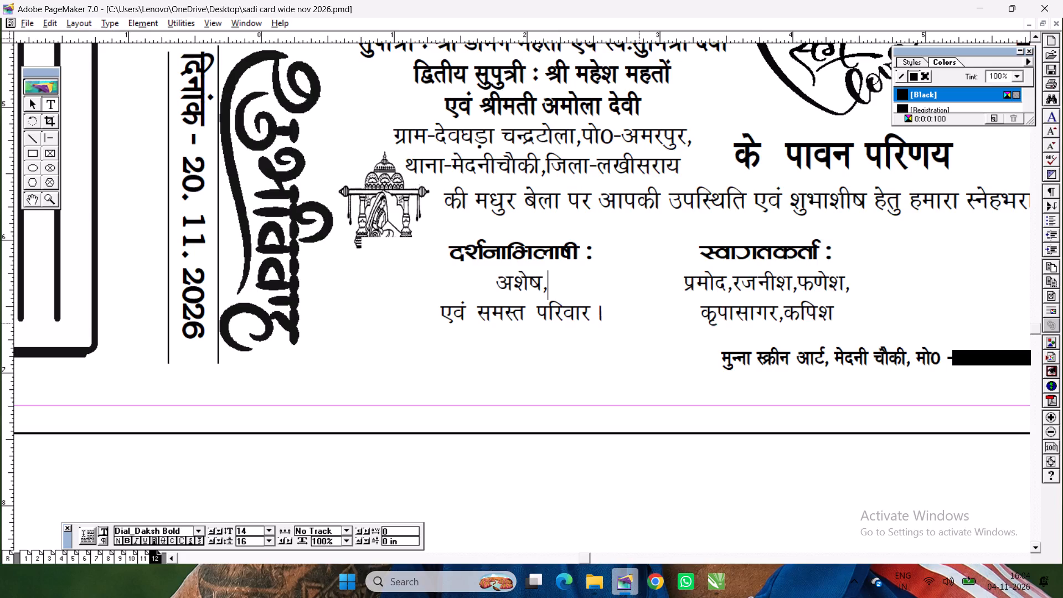
Add दिव्यांशु,प्रेम,निशांत,पियुष, after अशेष in the names under the दर्शनाभिलाषी heading.
{"action": "type", "text": "fn"}
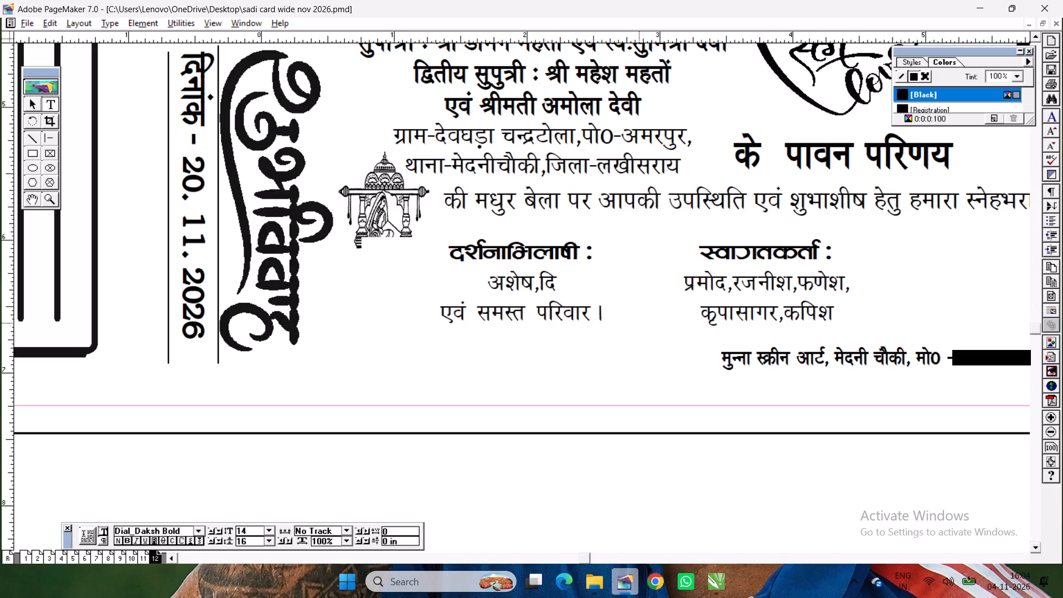
{"action": "type", "text": "O;ka'kq"}
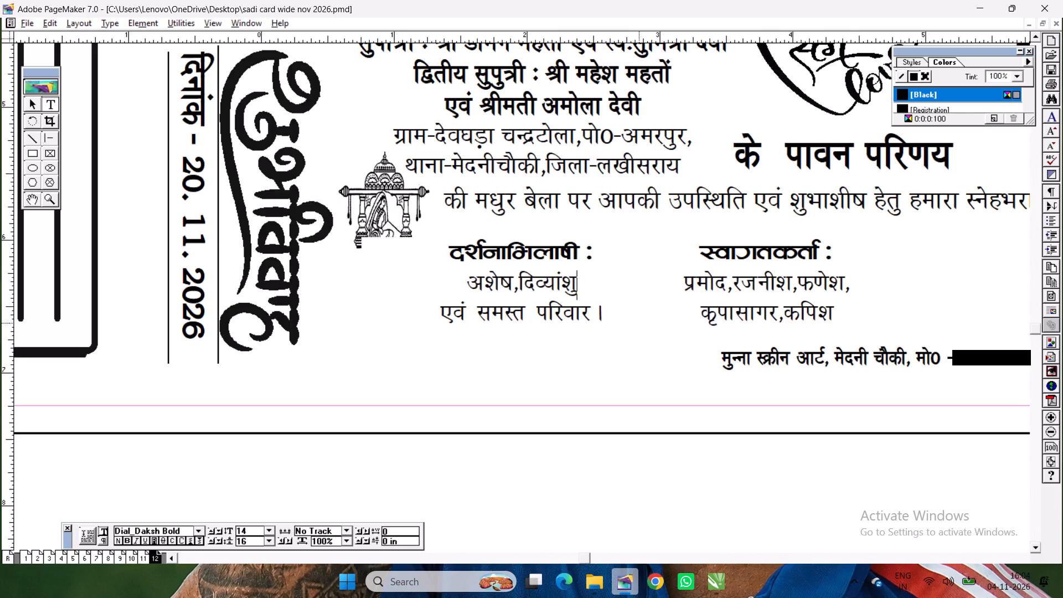
{"action": "type", "text": "]izse]"}
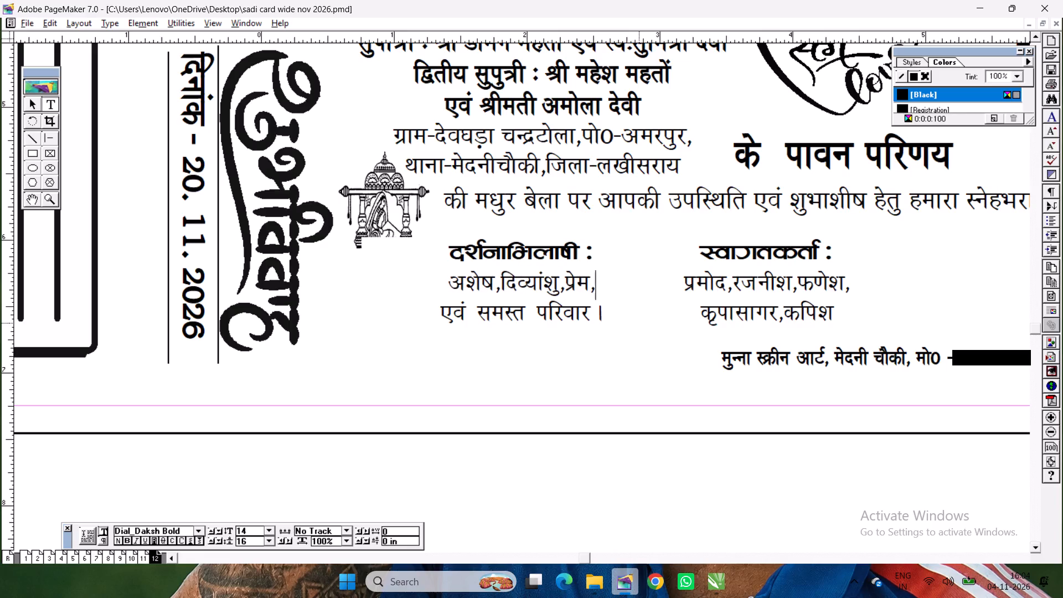
{"action": "type", "text": "fu'kkar]"}
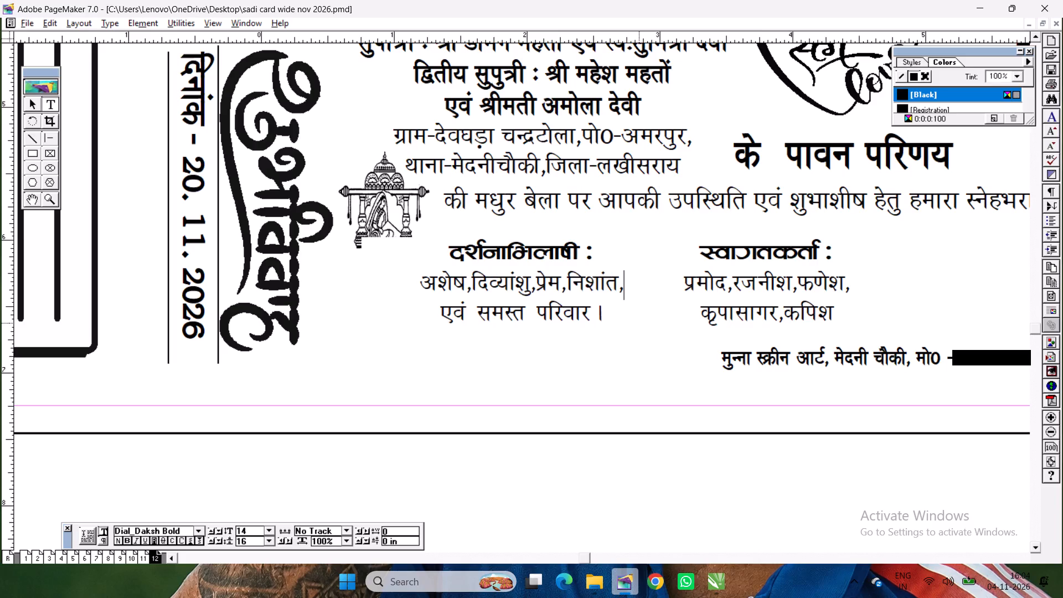
{"action": "type", "text": "fi;q"}
{"action": "key", "text": "apostrophe"}
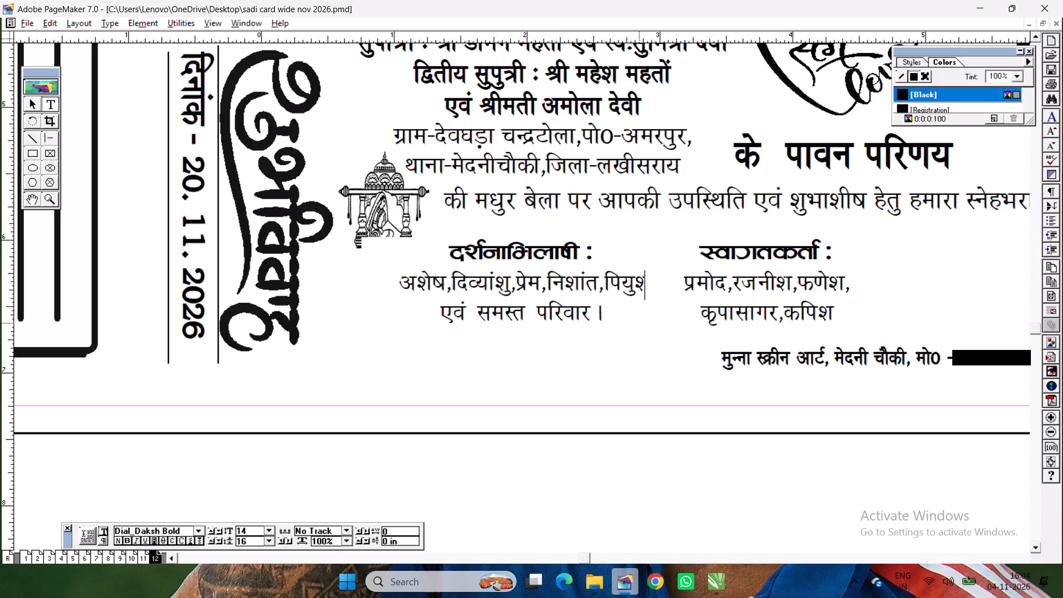
{"action": "type", "text": "k]"}
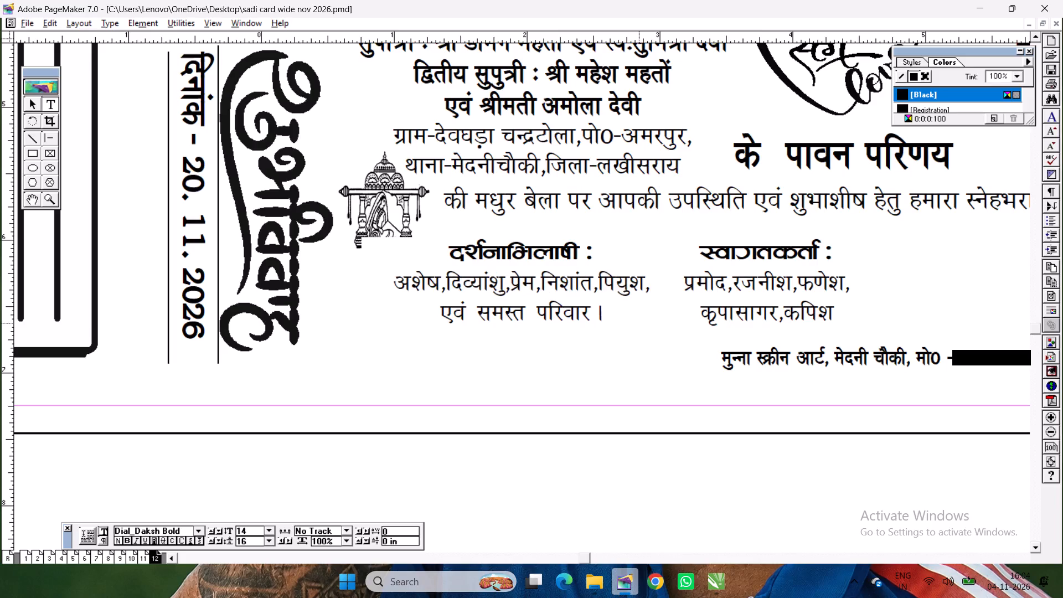
{"action": "key", "text": "BackSpace"}
{"action": "key", "text": "BackSpace"}
{"action": "key", "text": "BackSpace"}
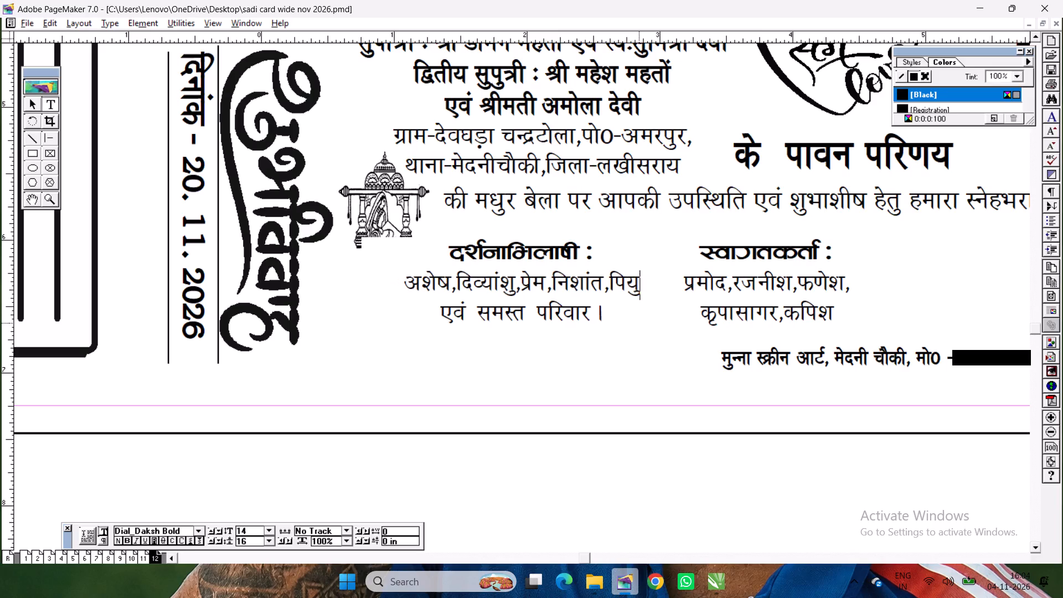
{"action": "key", "text": "ctrl+alt+shift+apostrophe"}
{"action": "type", "text": "k]"}
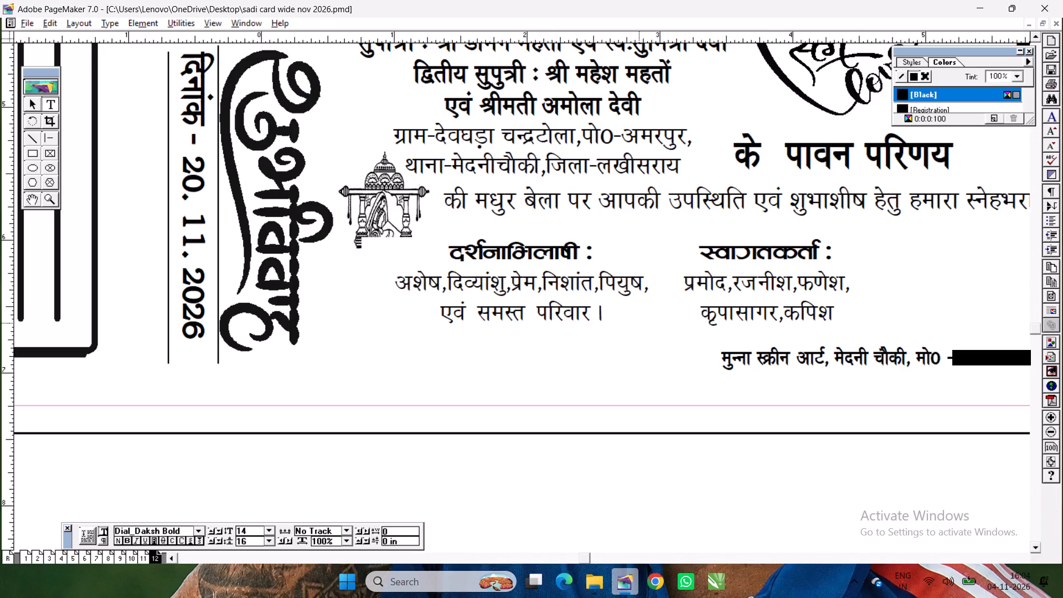
{"action": "type", "text": "txr]"}
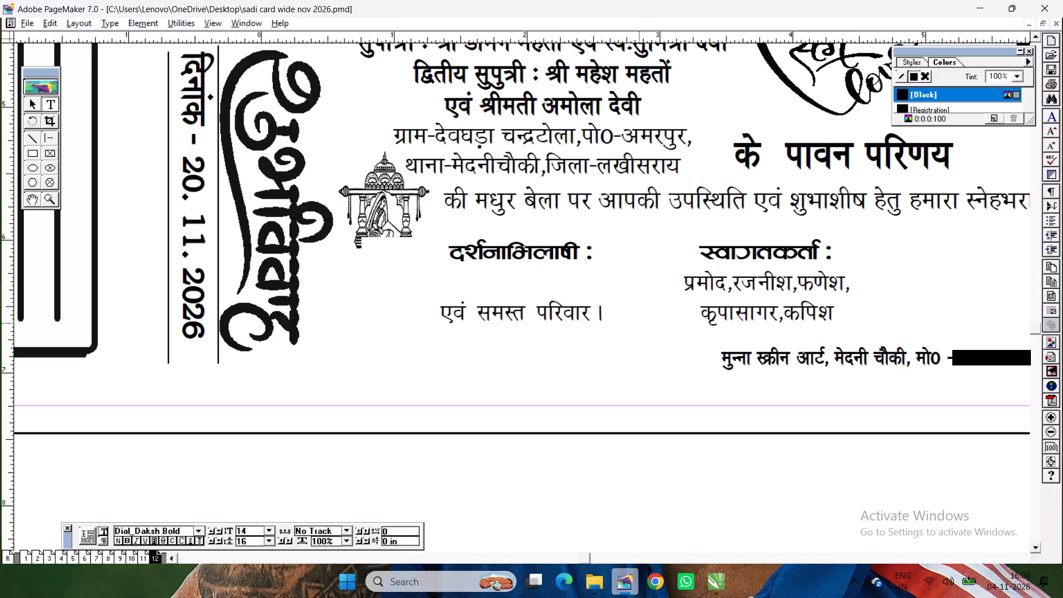
{"action": "type", "text": "vads'k]"}
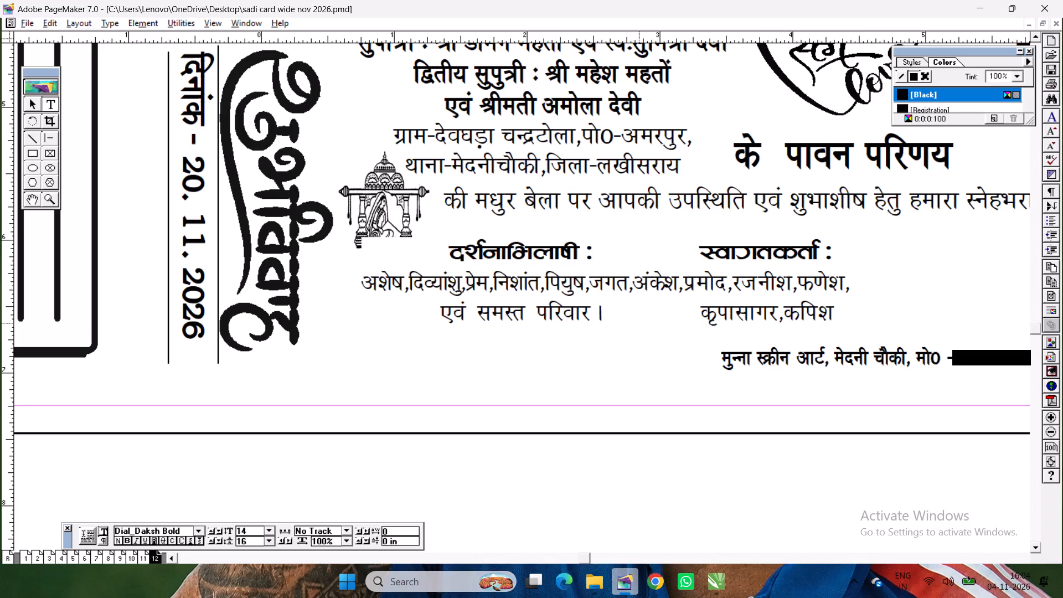
{"action": "type", "text": "vktkn]"}
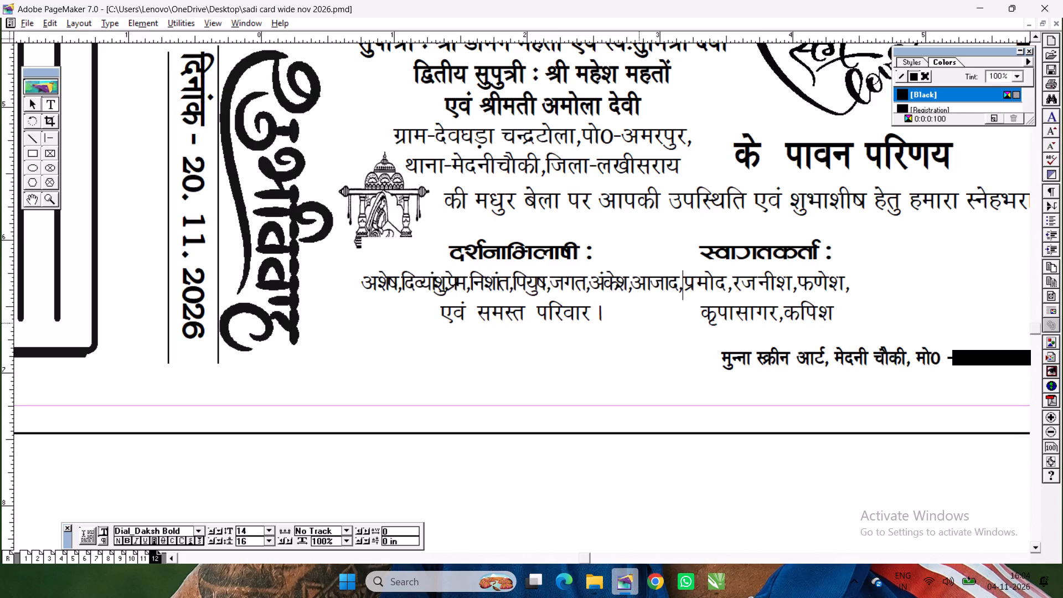
{"action": "key", "text": "d"}
{"action": "key", "text": "grave"}
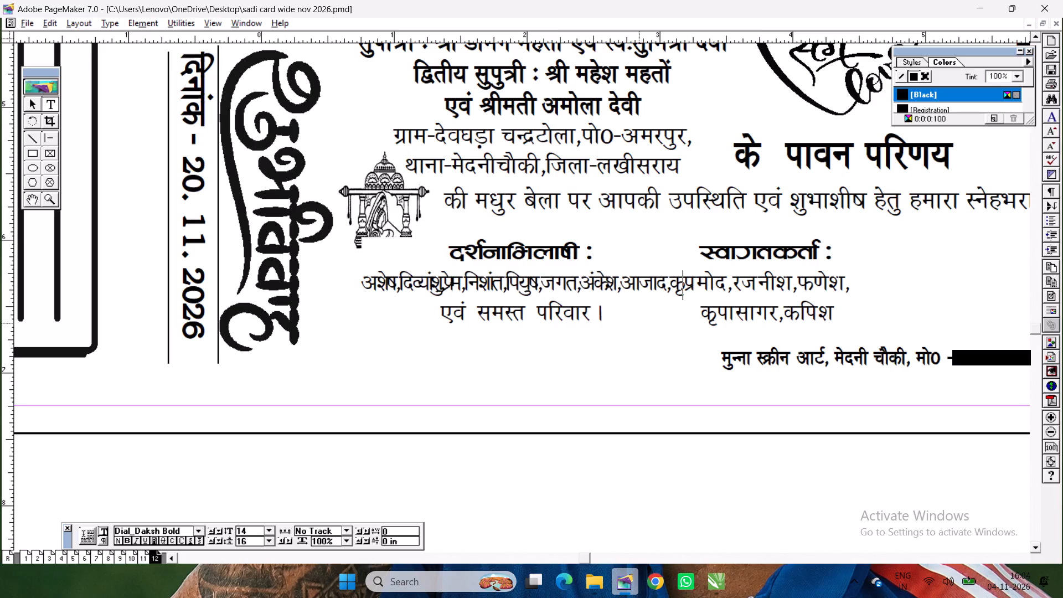
{"action": "key", "text": "f"}
{"action": "key", "text": "ctrl+alt+shift+apostrophe"}
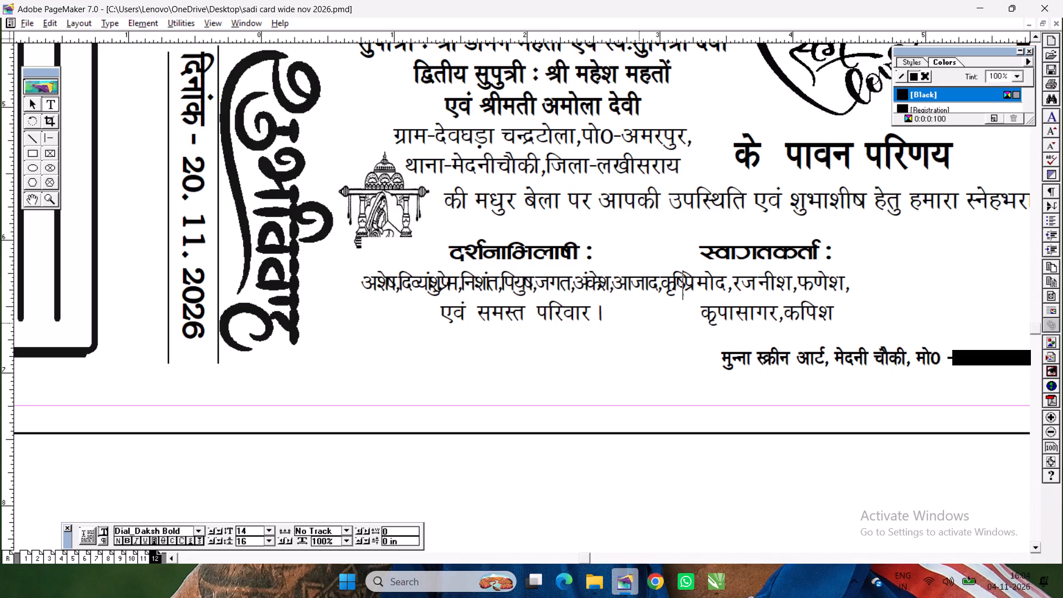
{"action": "type", "text": "ko"}
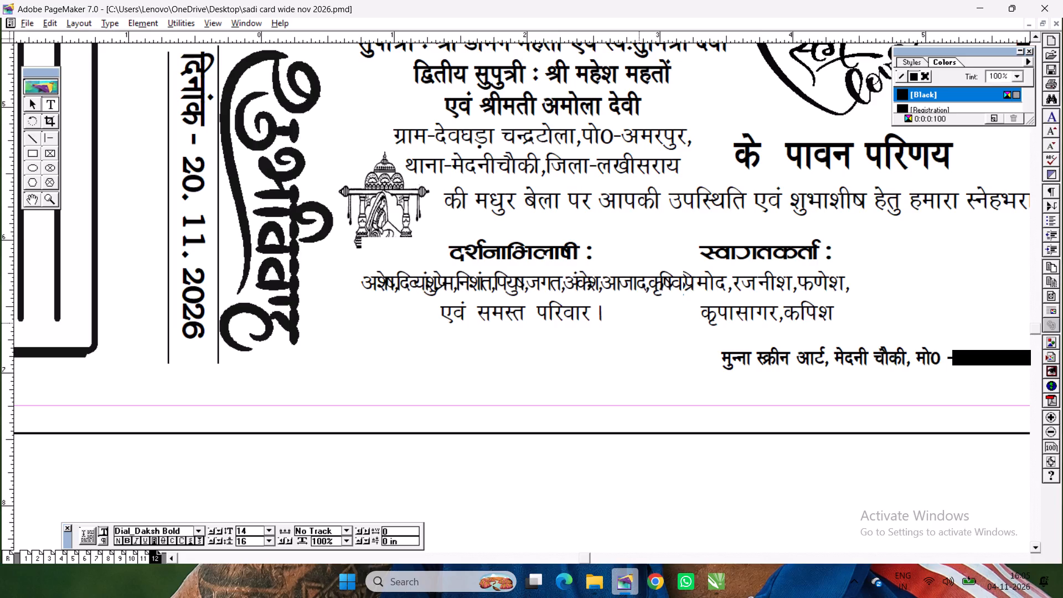
{"action": "key", "text": "space"}
{"action": "type", "text": "fd'kksj]"}
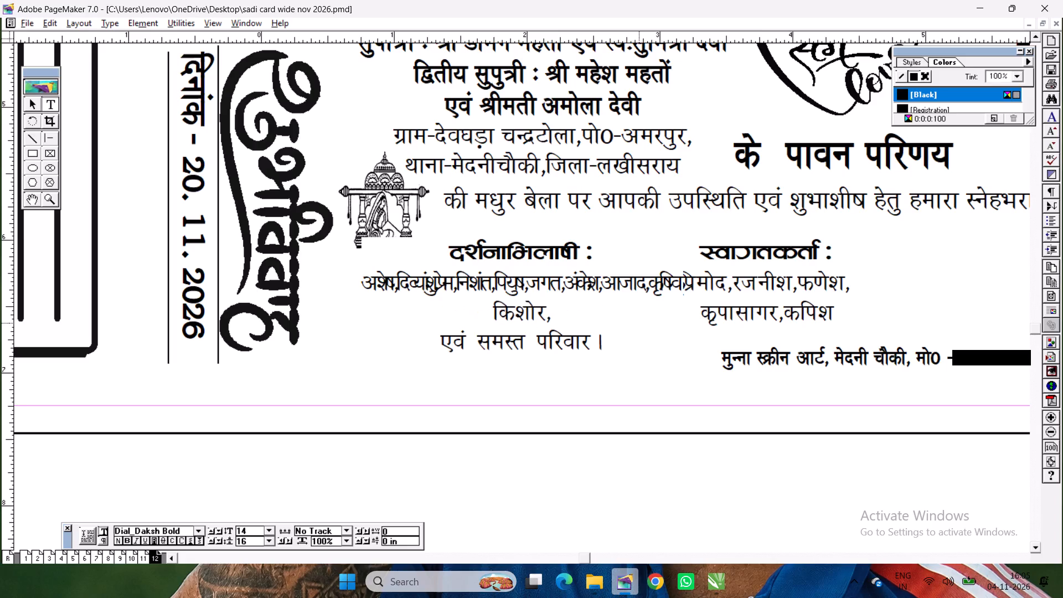
{"action": "type", "text": "twyh]"}
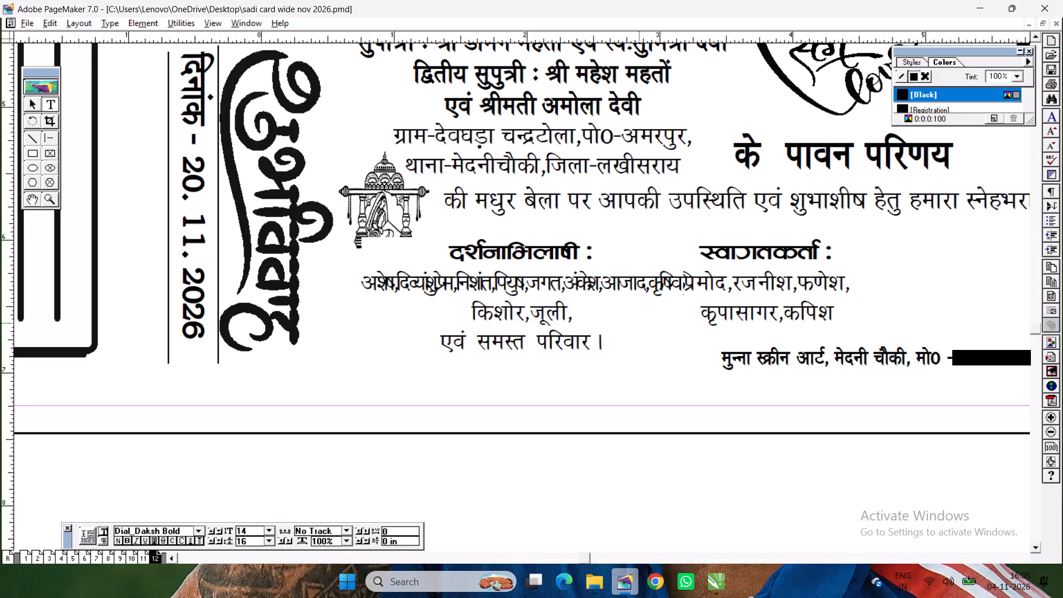
{"action": "type", "text": "fnO;k"}
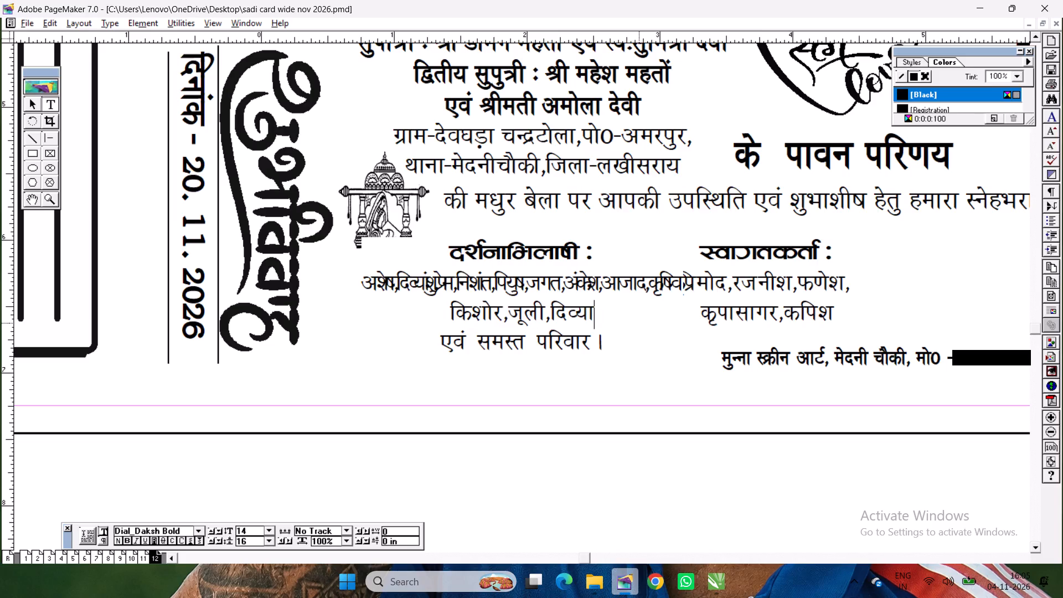
{"action": "type", "text": "adk"}
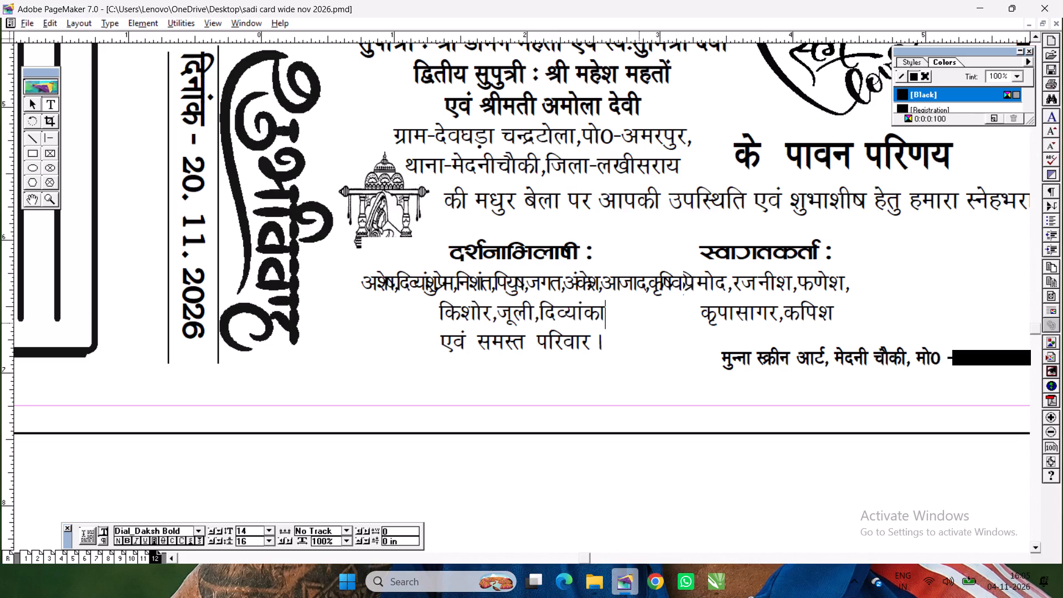
Insert महतों before परिवार in the closing line of the दर्शनाभिलाषी block.
{"action": "left_click", "coordinate": [534, 344]}
{"action": "type", "text": "egrksa"}
{"action": "key", "text": "space"}
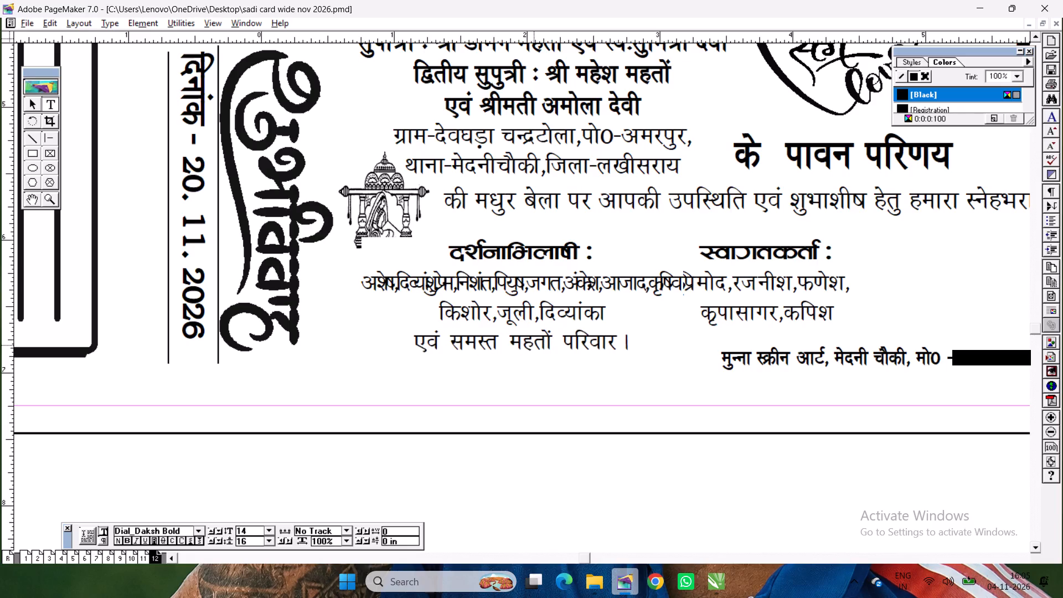
Rebreak the दर्शनाभिलाषी text into three lines, ending the first at पियुष, the second at जूली, and joining दिव्यांका to the एवं समस्त line.
{"action": "left_click", "coordinate": [566, 283]}
{"action": "key", "text": "Return"}
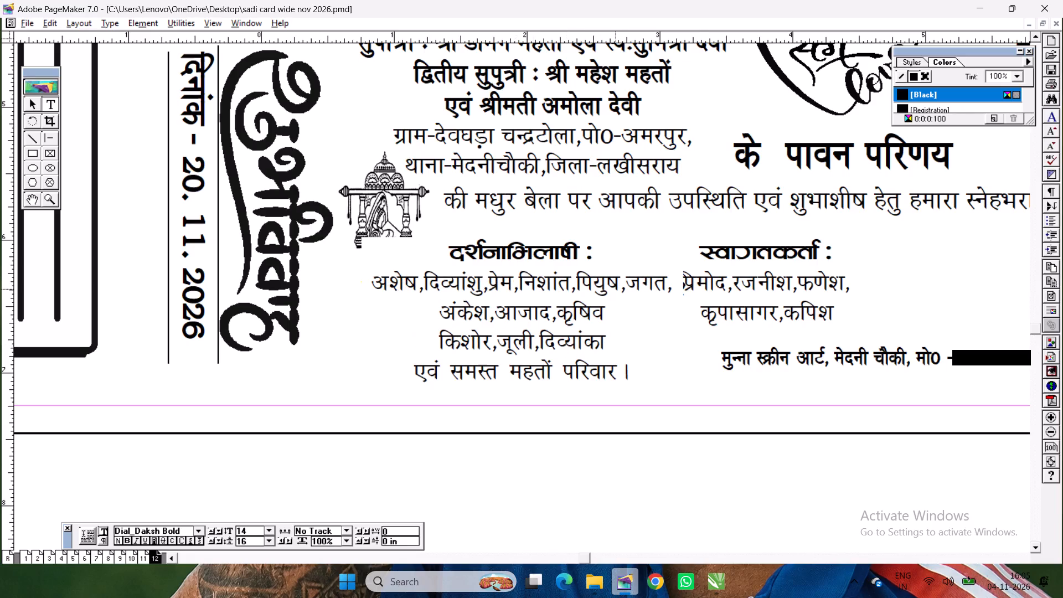
{"action": "key", "text": "ctrl+2"}
{"action": "left_click", "coordinate": [626, 287]}
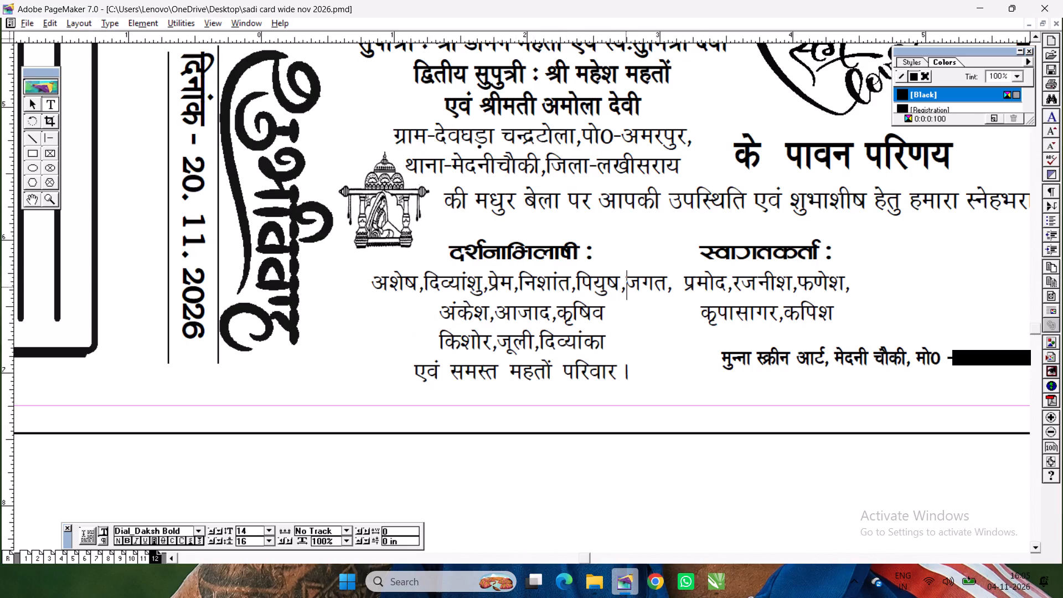
{"action": "key", "text": "Return"}
{"action": "left_click", "coordinate": [430, 336]}
{"action": "key", "text": "BackSpace"}
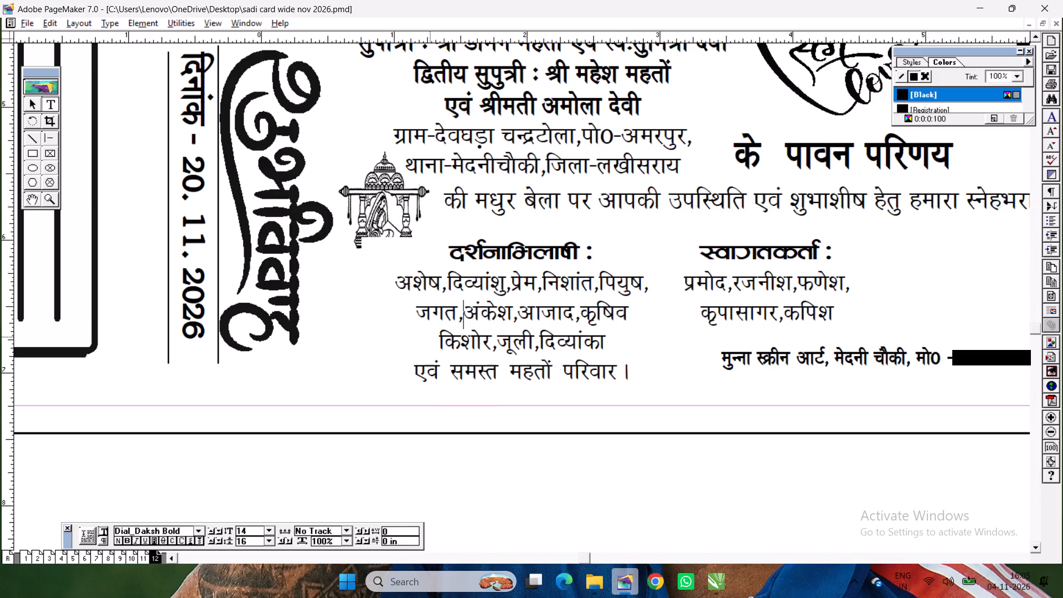
{"action": "left_click", "coordinate": [411, 349]}
{"action": "key", "text": "BackSpace"}
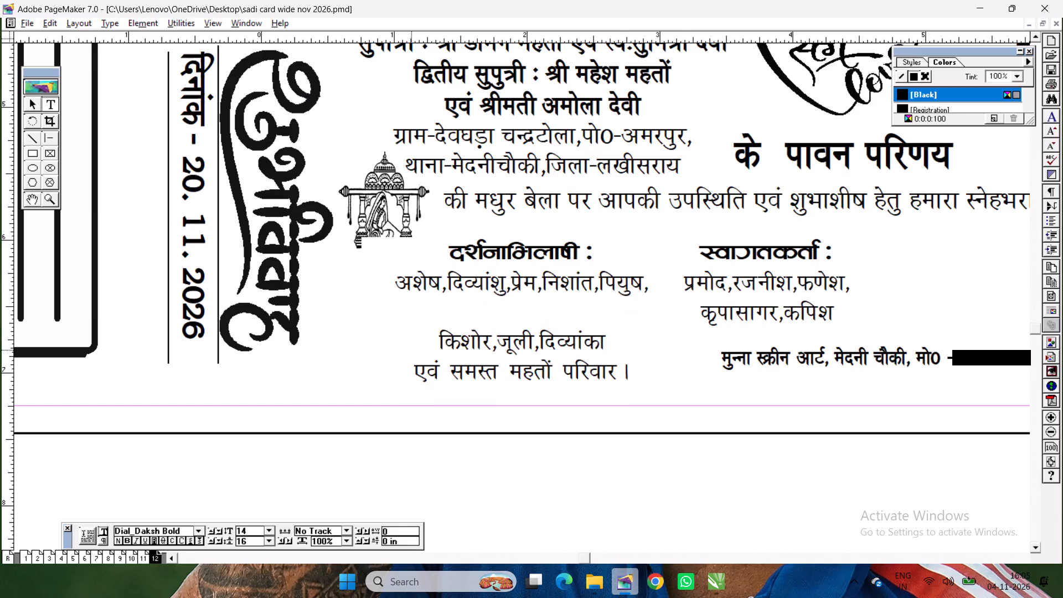
{"action": "left_click", "coordinate": [626, 317]}
{"action": "key", "text": "Return"}
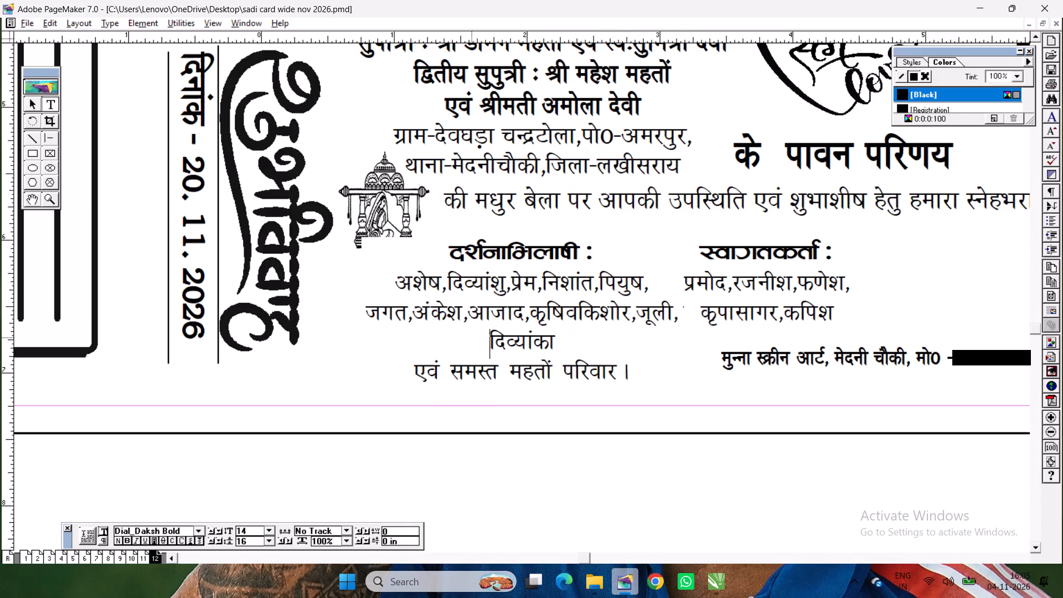
{"action": "left_click", "coordinate": [373, 386]}
{"action": "key", "text": "BackSpace"}
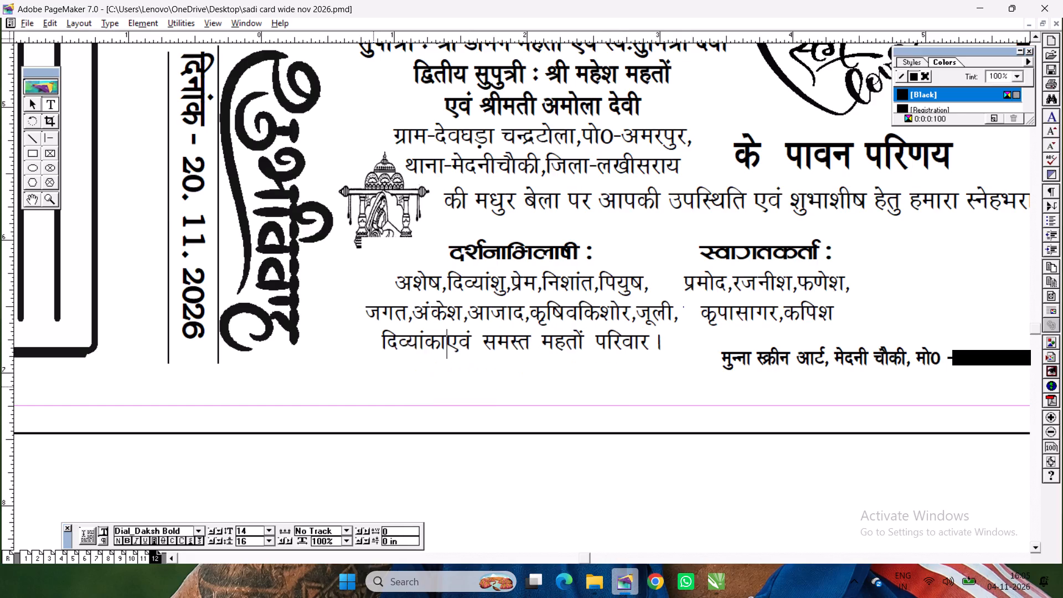
{"action": "key", "text": "space"}
{"action": "key", "text": "ctrl+2"}
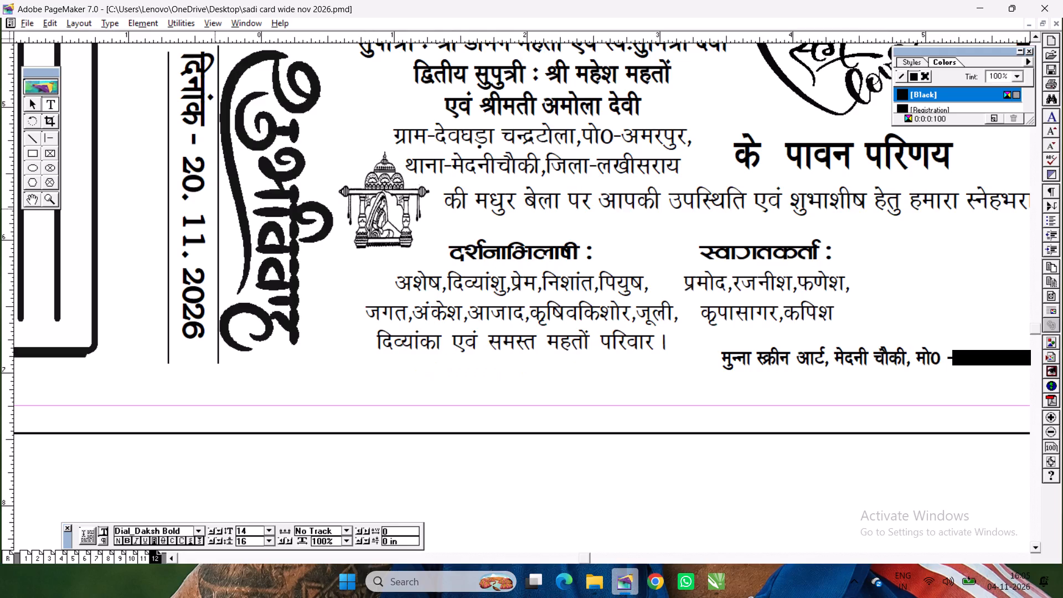
Save the publication.
{"action": "left_click", "coordinate": [29, 198]}
{"action": "left_click_drag", "start_coordinate": [593, 336], "coordinate": [313, 366]}
{"action": "left_click_drag", "start_coordinate": [561, 401], "coordinate": [503, 407]}
{"action": "key", "text": "ctrl+s"}
Copy the framed हल्दी है चंदन है verse, including its text and border, from the card on page 6.
{"action": "left_click", "coordinate": [141, 558]}
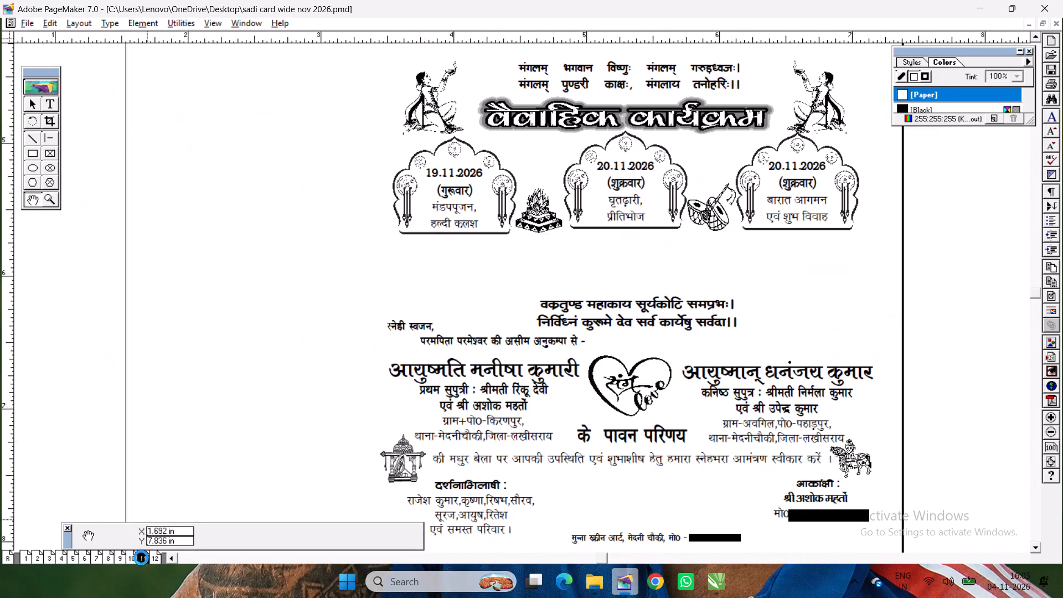
{"action": "left_click", "coordinate": [126, 557]}
{"action": "left_click", "coordinate": [116, 558]}
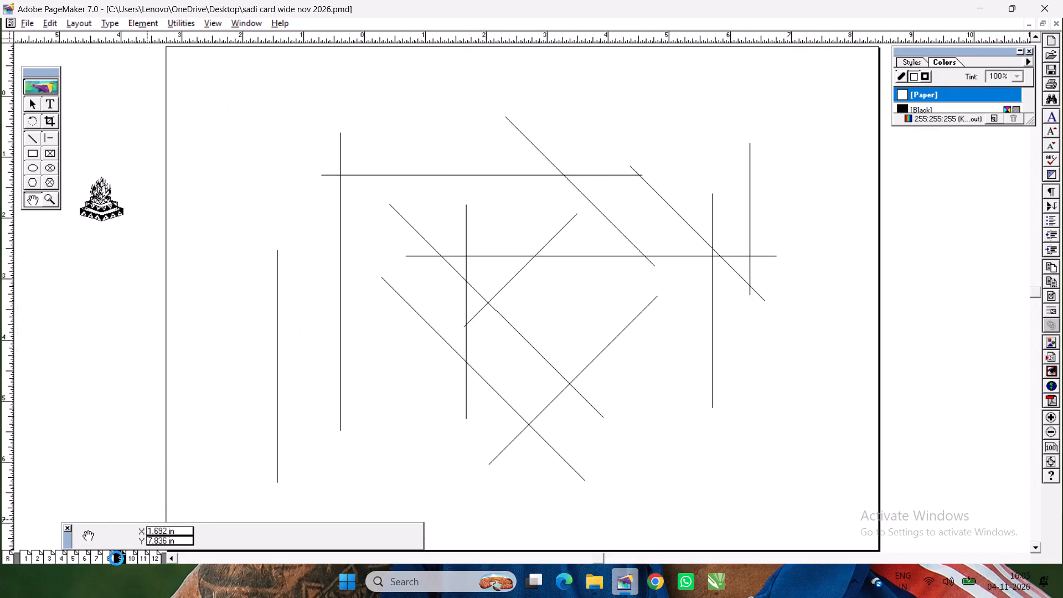
{"action": "left_click", "coordinate": [100, 556]}
{"action": "left_click", "coordinate": [85, 556]}
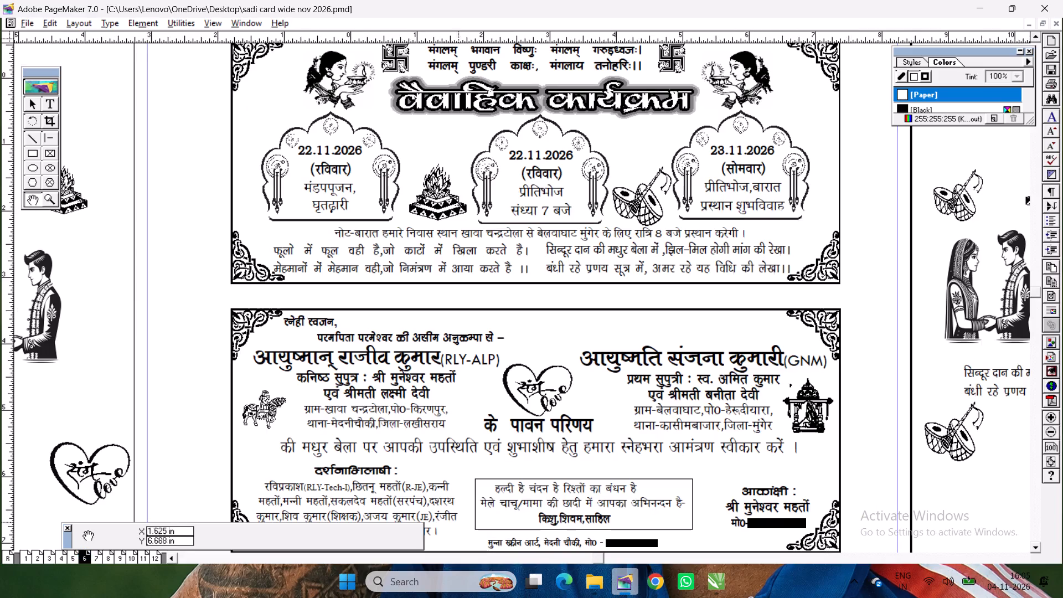
{"action": "left_click", "coordinate": [31, 101]}
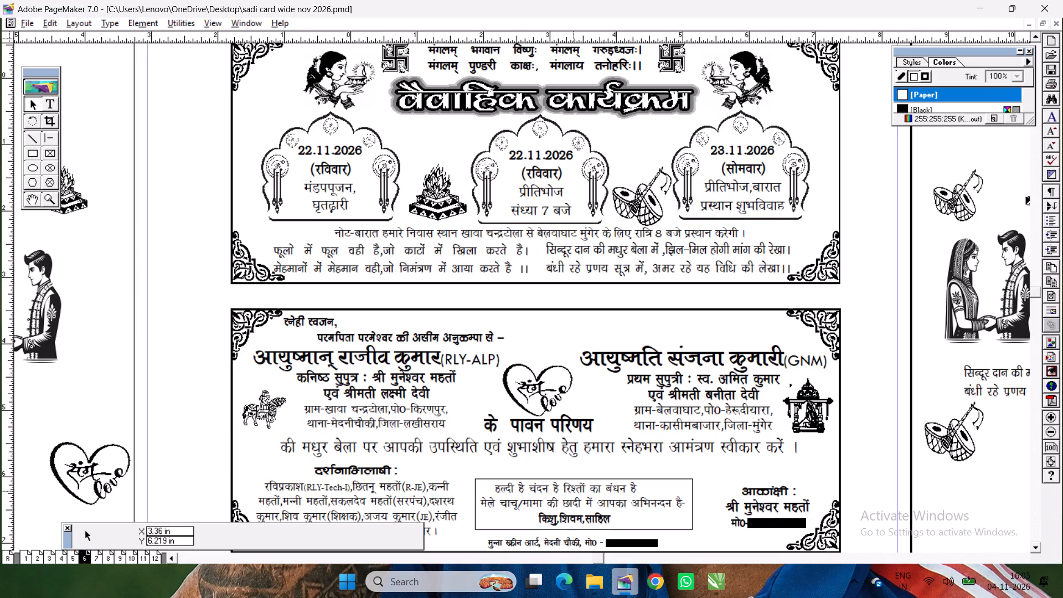
{"action": "left_click", "coordinate": [578, 498]}
{"action": "left_click", "coordinate": [623, 476], "text": "shift"}
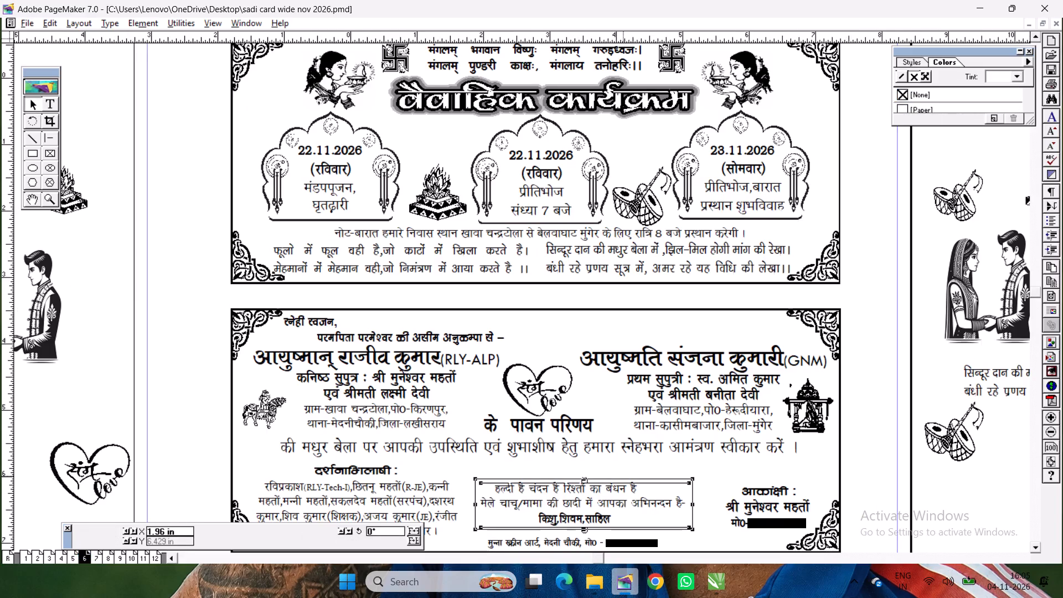
{"action": "key", "text": "ctrl+c"}
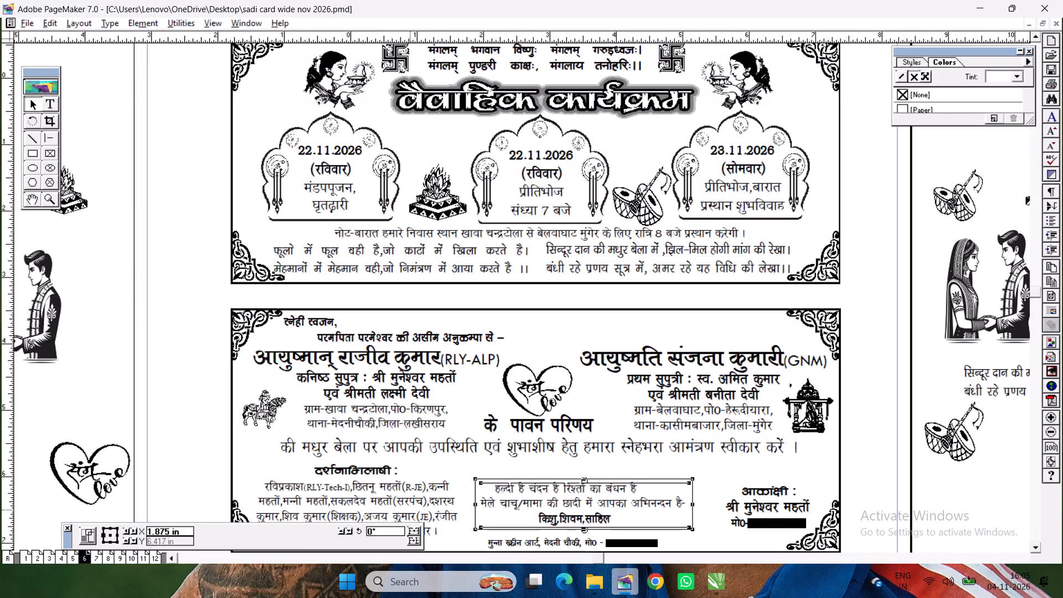
Paste the copied framed verse on page 12 and place it just below the card's bottom edge.
{"action": "left_click", "coordinate": [158, 554]}
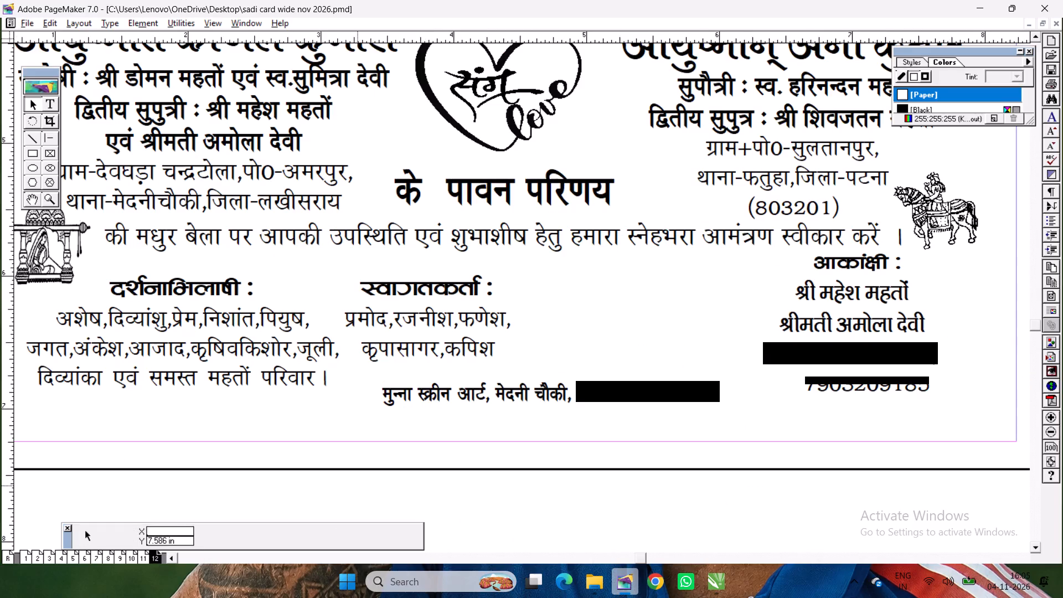
{"action": "key", "text": "ctrl+v"}
{"action": "left_click_drag", "start_coordinate": [528, 354], "coordinate": [596, 445]}
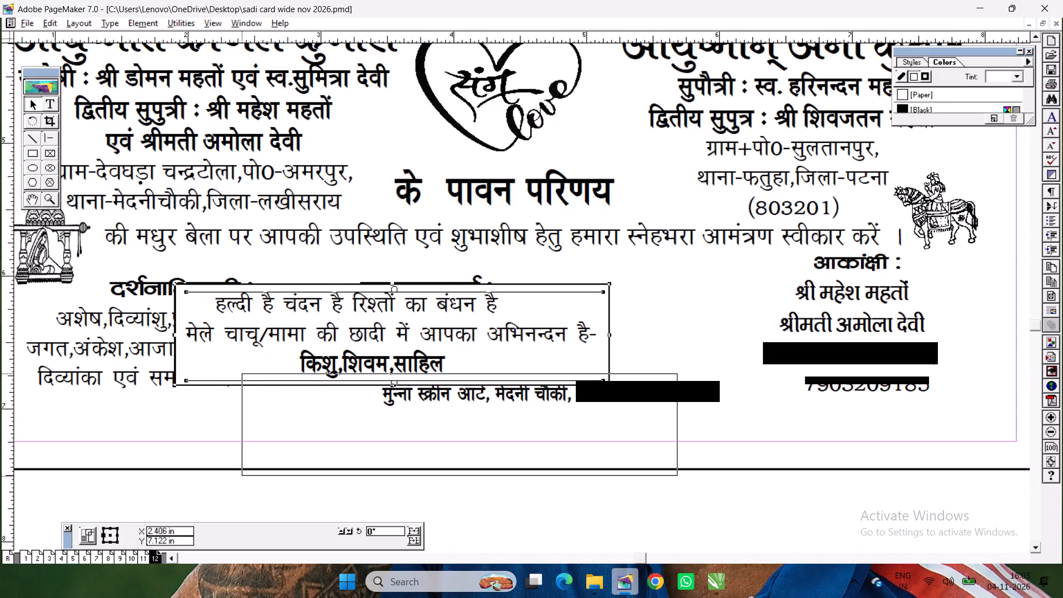
{"action": "left_click_drag", "start_coordinate": [596, 445], "coordinate": [660, 473]}
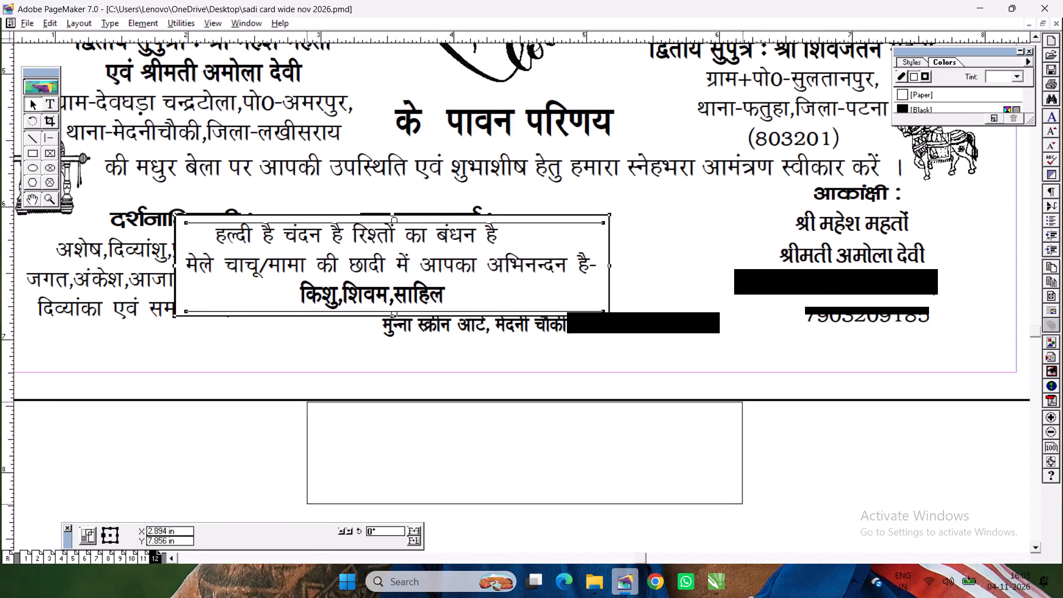
{"action": "left_click_drag", "start_coordinate": [660, 473], "coordinate": [661, 470]}
Change मेले चाचू/मामा to मेली दीदी in the second line of the pasted verse.
{"action": "left_click", "coordinate": [45, 109]}
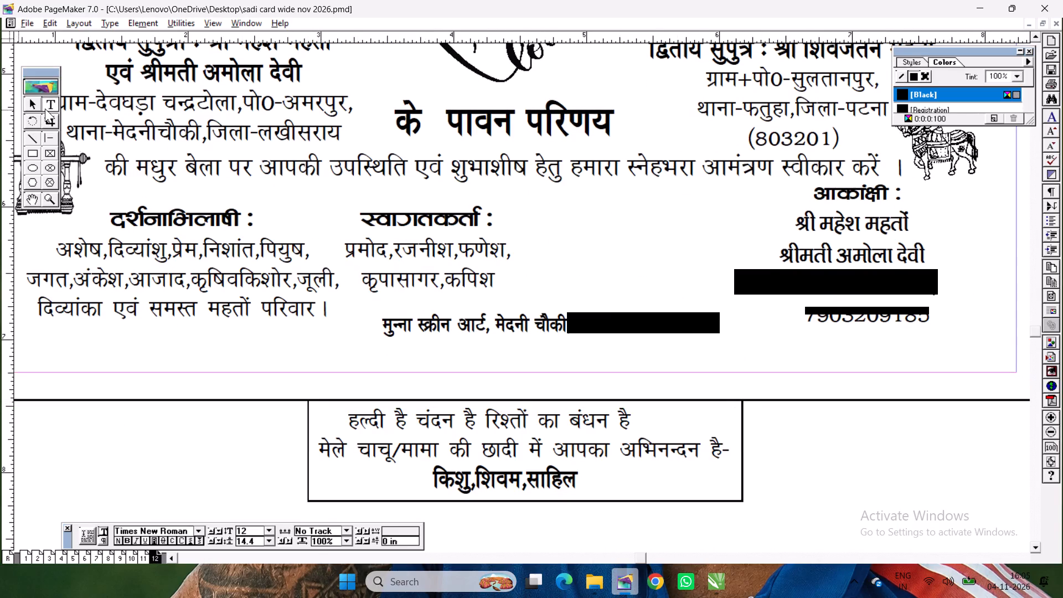
{"action": "left_click_drag", "start_coordinate": [362, 444], "coordinate": [440, 457]}
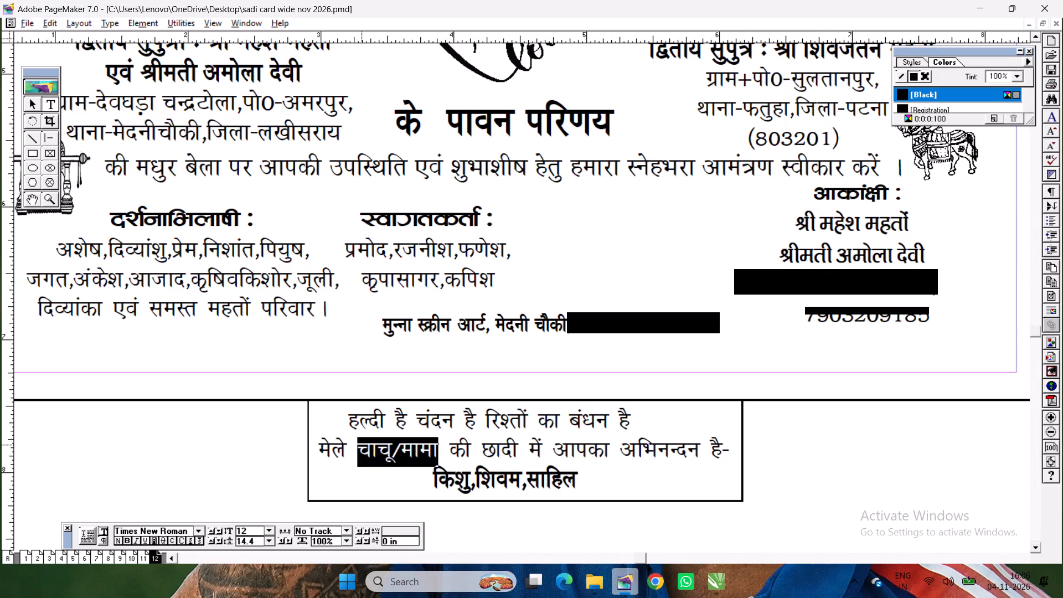
{"action": "left_click_drag", "start_coordinate": [440, 457], "coordinate": [440, 456]}
{"action": "key", "text": "BackSpace"}
{"action": "key", "text": "BackSpace"}
{"action": "key", "text": "BackSpace"}
{"action": "type", "text": "h nhnh"}
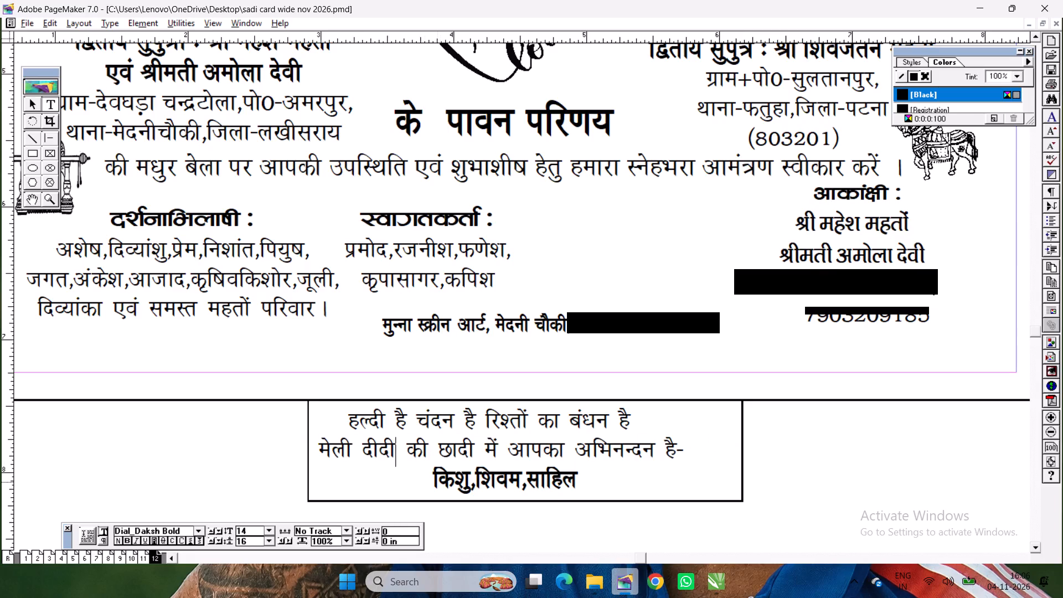
Replace the children's names in the verse's bold last line with अंजली,अमृता,आकांक्षा.
{"action": "left_click_drag", "start_coordinate": [425, 481], "coordinate": [628, 488]}
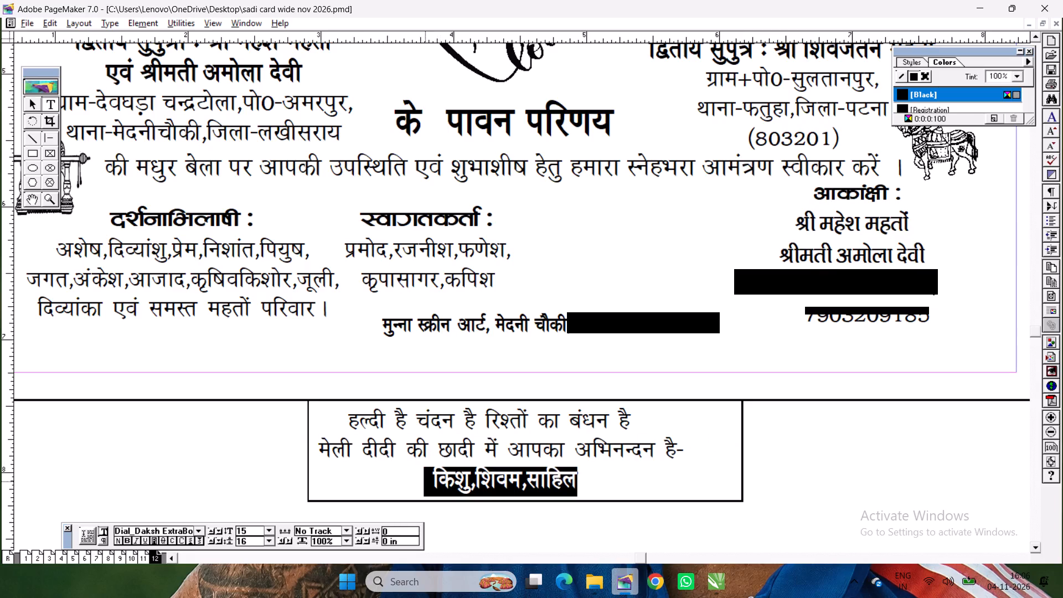
{"action": "type", "text": "vaatyh]"}
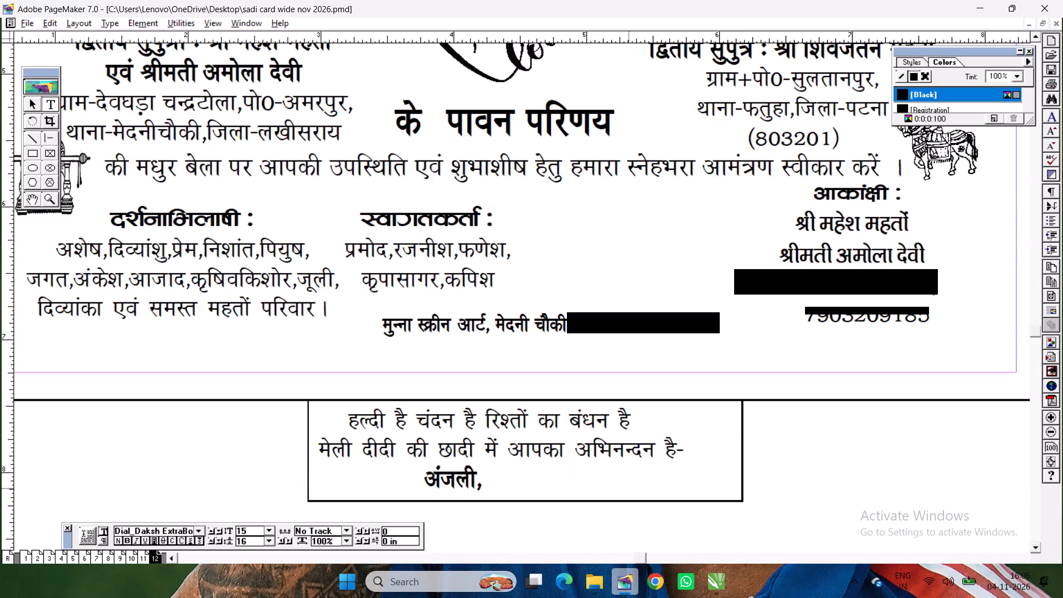
{"action": "type", "text": "ve`rk]"}
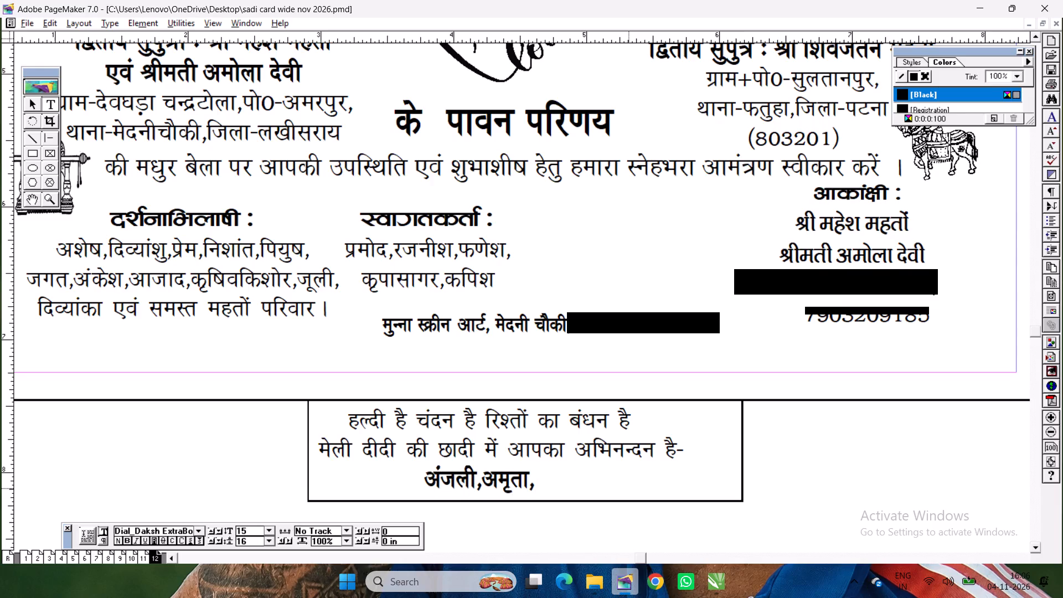
{"action": "type", "text": "vkak"}
{"action": "key", "text": "BackSpace"}
{"action": "type", "text": "dka"}
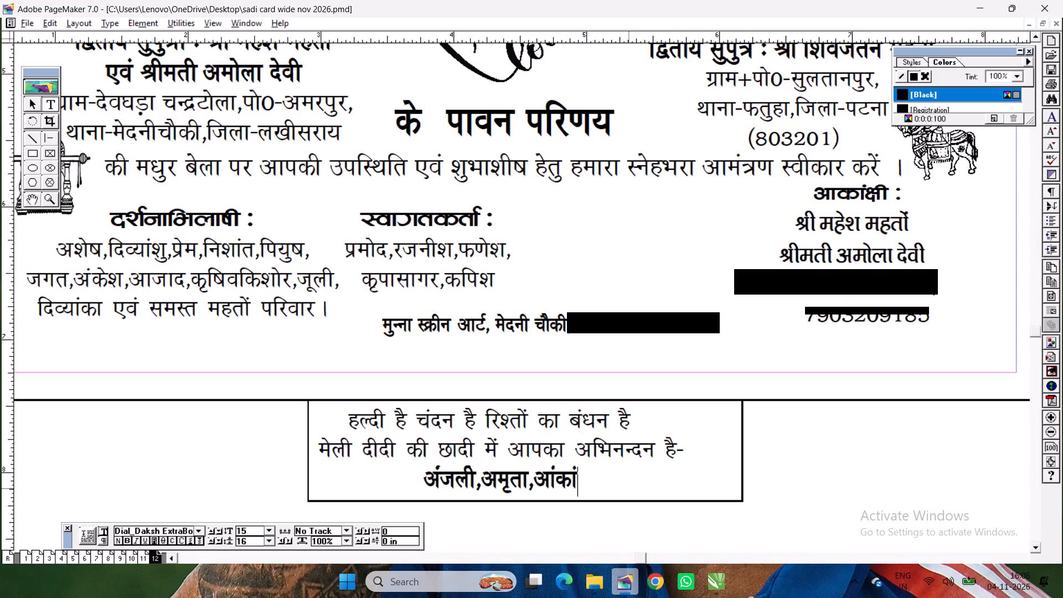
{"action": "key", "text": "BackSpace"}
{"action": "key", "text": "BackSpace"}
{"action": "key", "text": "BackSpace"}
{"action": "key", "text": "BackSpace"}
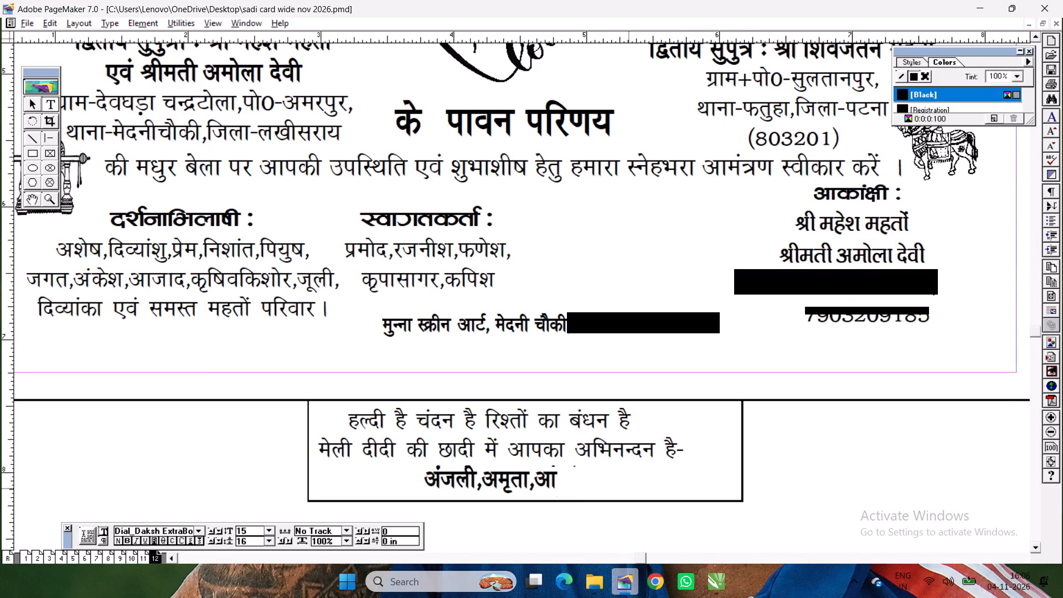
{"action": "type", "text": "dka{kk"}
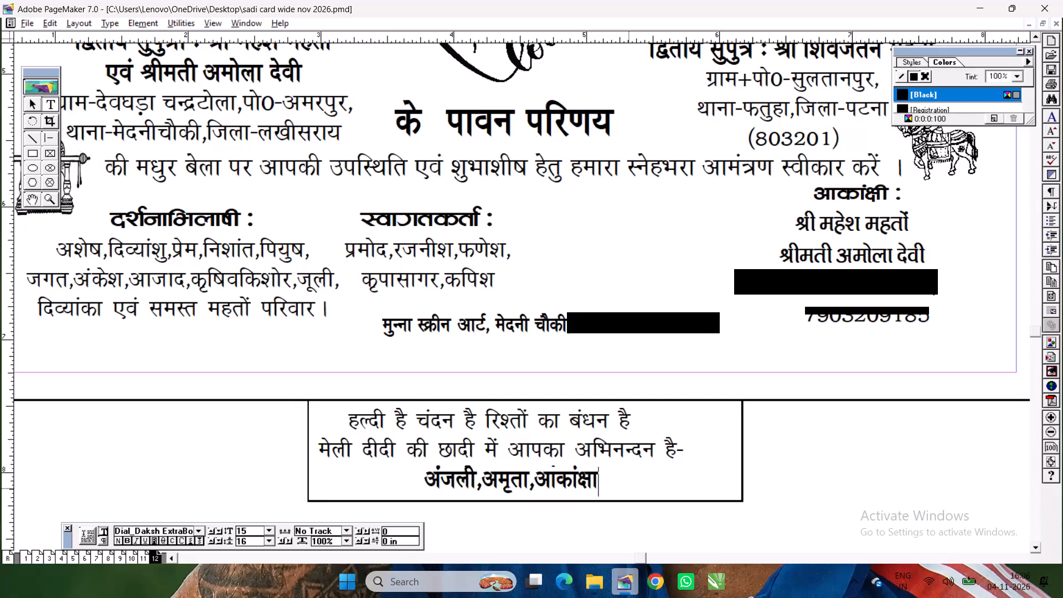
{"action": "key", "text": "ctrl+2"}
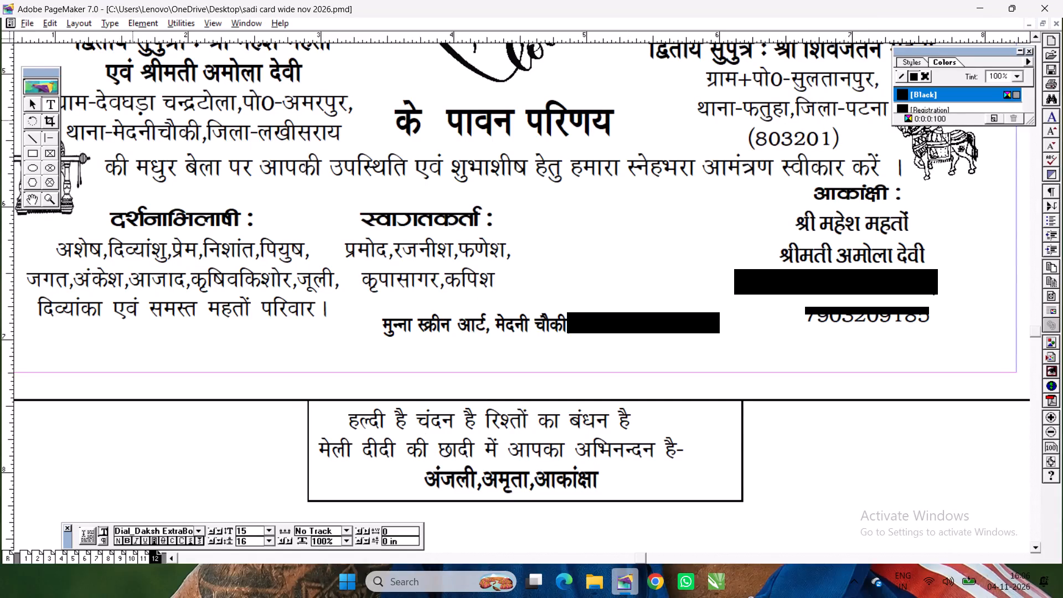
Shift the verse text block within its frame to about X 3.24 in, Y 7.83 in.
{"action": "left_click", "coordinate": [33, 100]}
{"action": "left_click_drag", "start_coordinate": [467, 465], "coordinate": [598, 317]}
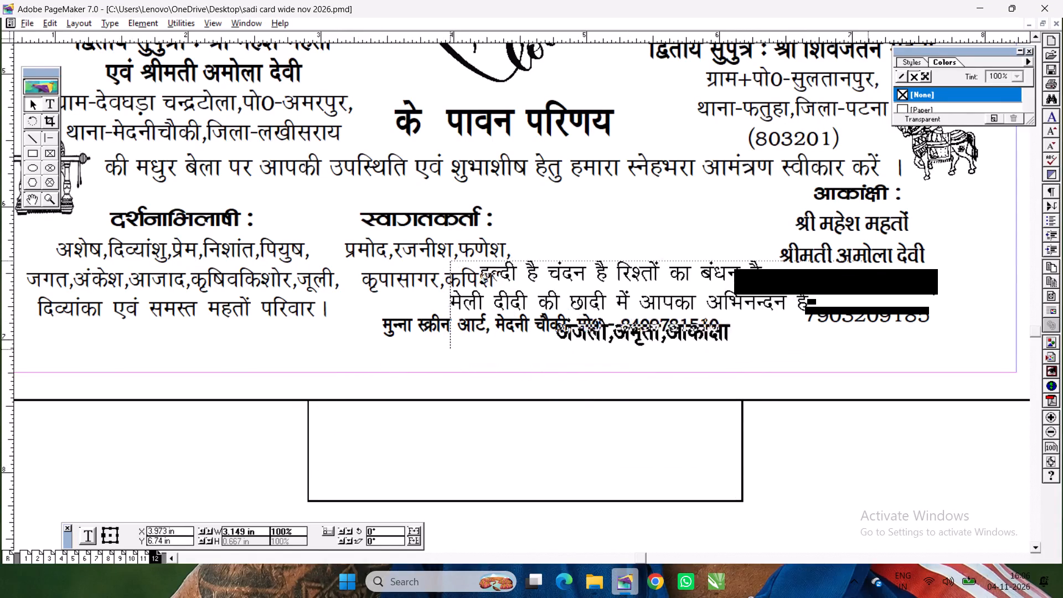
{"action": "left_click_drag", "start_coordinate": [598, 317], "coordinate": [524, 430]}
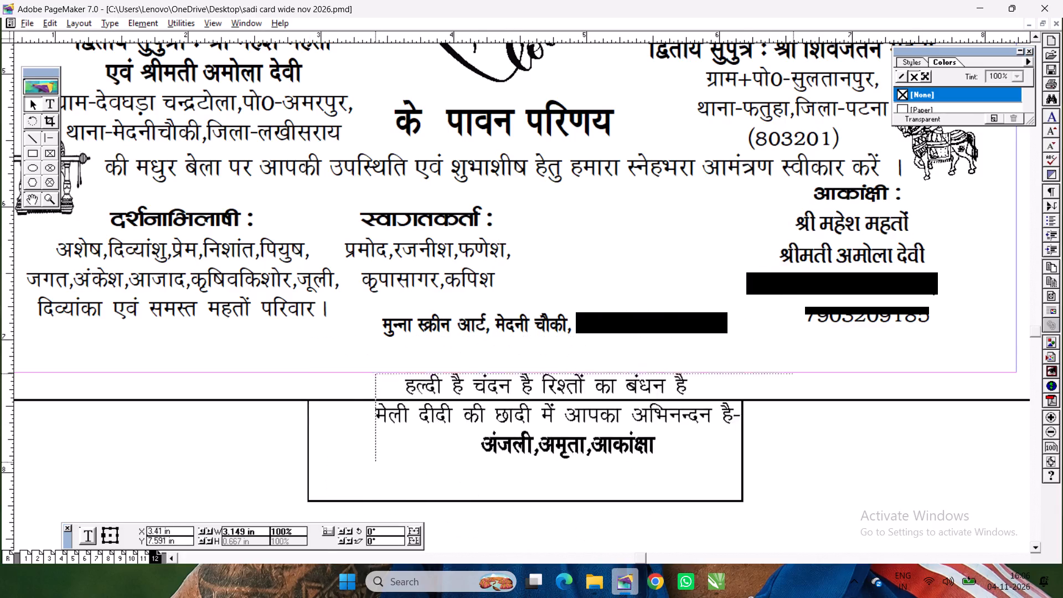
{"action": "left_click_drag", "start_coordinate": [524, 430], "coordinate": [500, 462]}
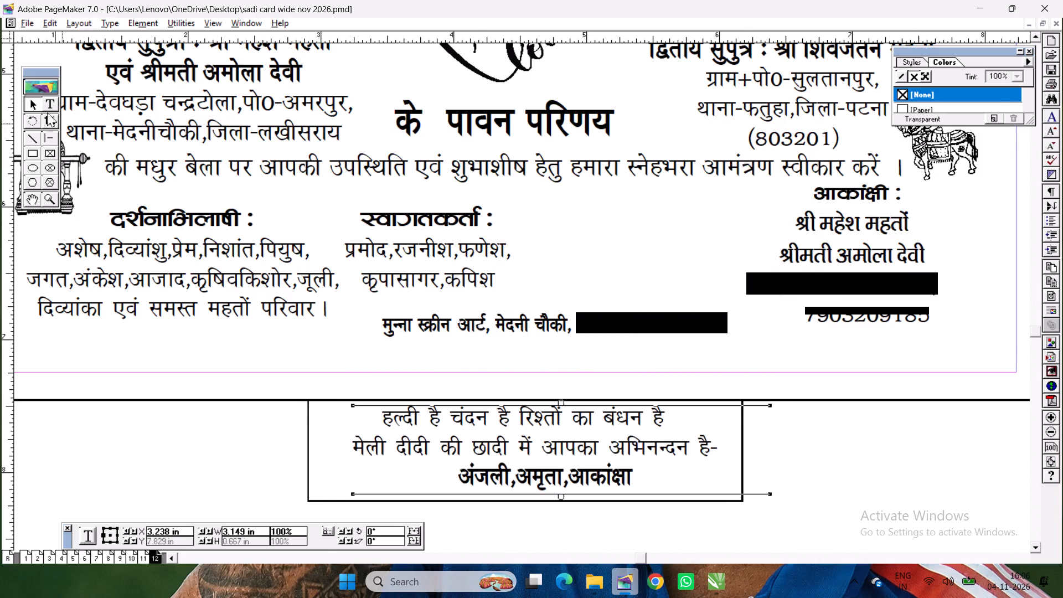
Delete the हल्दी है चंदन है line and the leading space so the verse begins with मेली दीदी.
{"action": "left_click", "coordinate": [48, 104]}
{"action": "left_click_drag", "start_coordinate": [374, 420], "coordinate": [748, 416]}
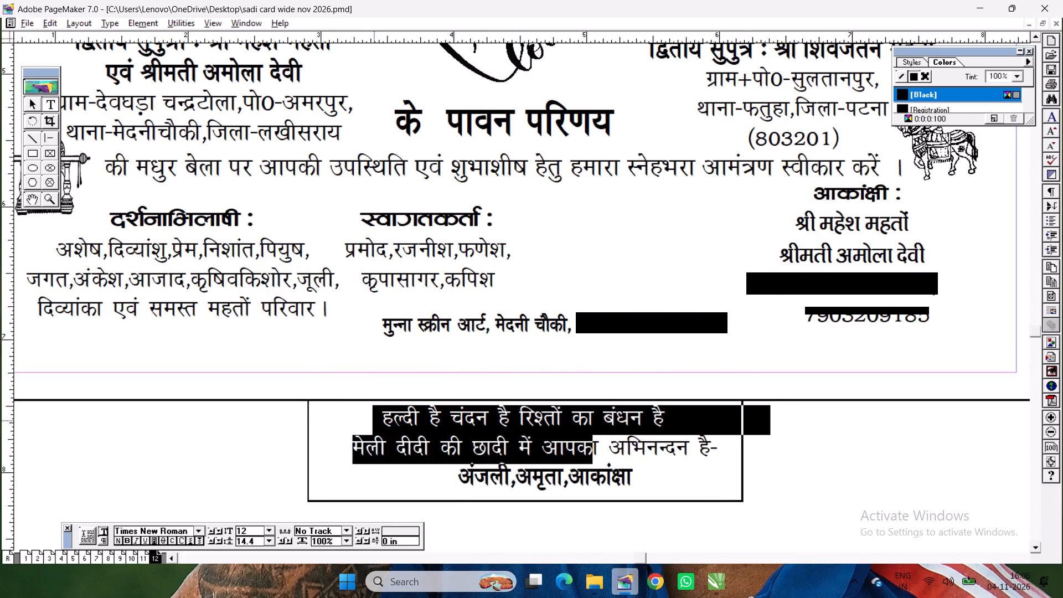
{"action": "left_click_drag", "start_coordinate": [748, 416], "coordinate": [749, 414]}
{"action": "key", "text": "BackSpace"}
{"action": "key", "text": "BackSpace"}
{"action": "key", "text": "Delete"}
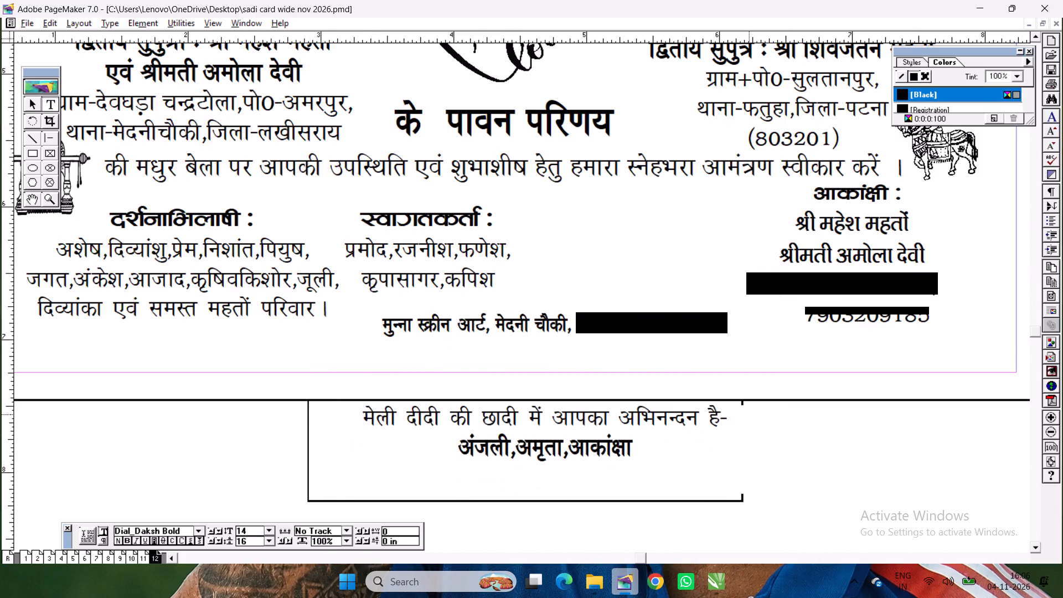
{"action": "key", "text": "Delete"}
{"action": "key", "text": "e"}
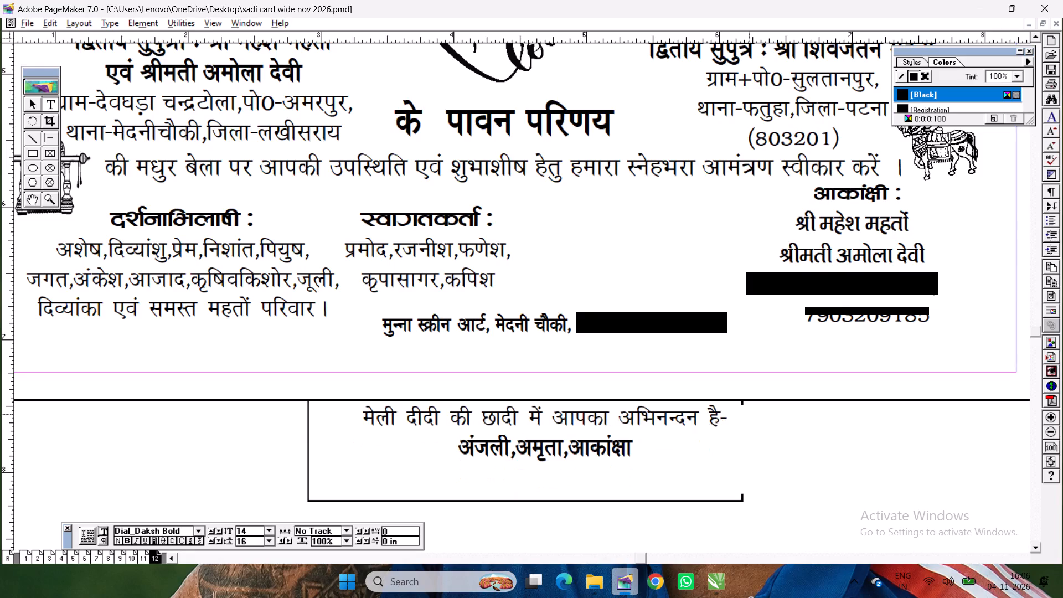
{"action": "key", "text": "Left"}
{"action": "key", "text": "Left"}
{"action": "key", "text": "BackSpace"}
{"action": "key", "text": "Delete"}
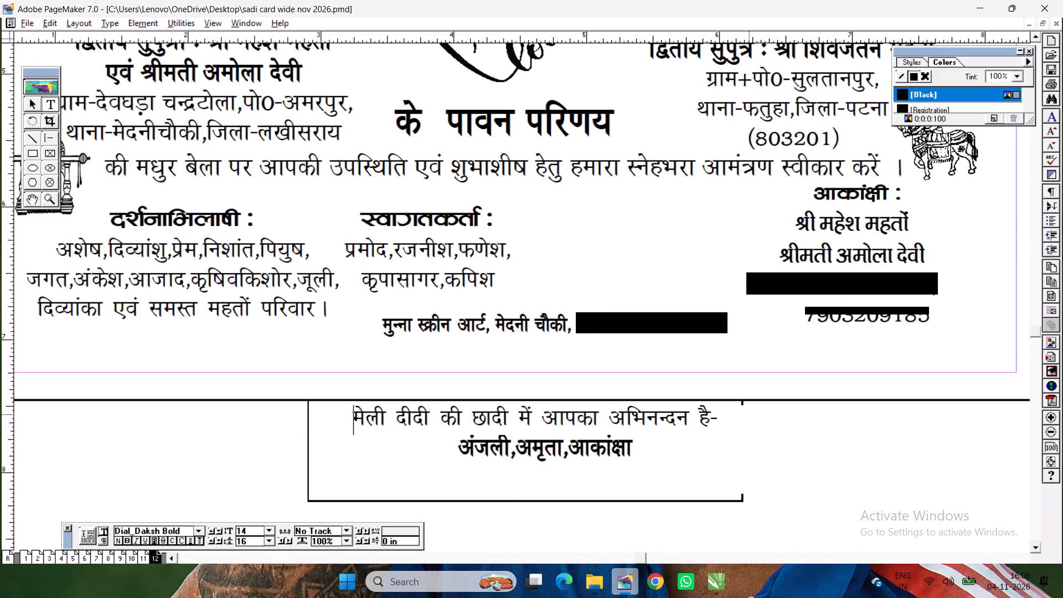
{"action": "key", "text": "BackSpace"}
{"action": "key", "text": "BackSpace"}
{"action": "key", "text": "BackSpace"}
Replace आपका अभिनन्दन है- with जलूल से जलूल आवें- at the end of the मेली दीदी line.
{"action": "left_click_drag", "start_coordinate": [545, 419], "coordinate": [825, 420]}
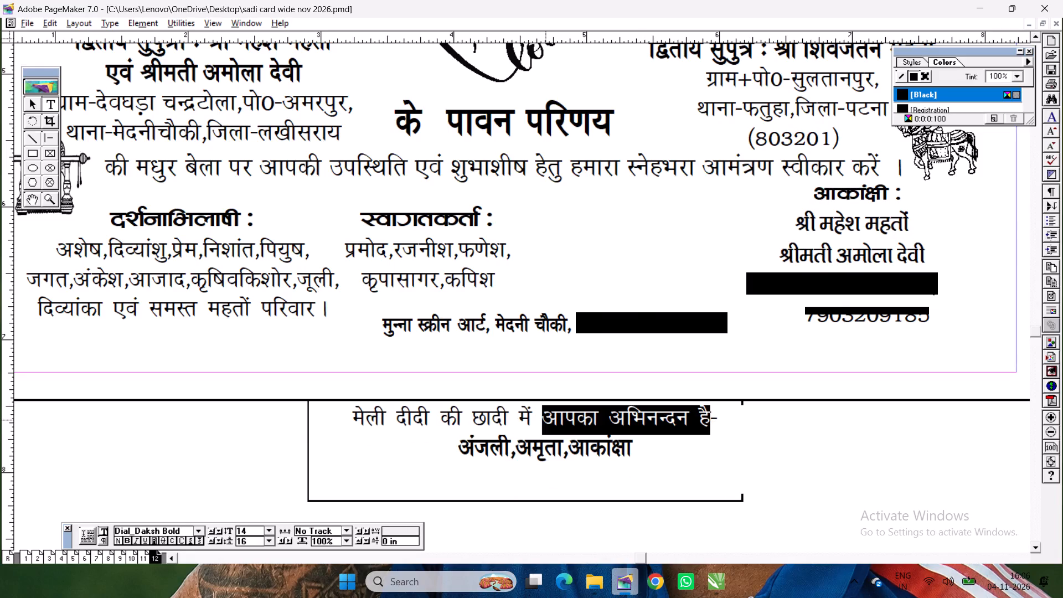
{"action": "left_click_drag", "start_coordinate": [825, 420], "coordinate": [826, 419]}
{"action": "type", "text": "tyry"}
{"action": "key", "text": "BackSpace"}
{"action": "key", "text": "BackSpace"}
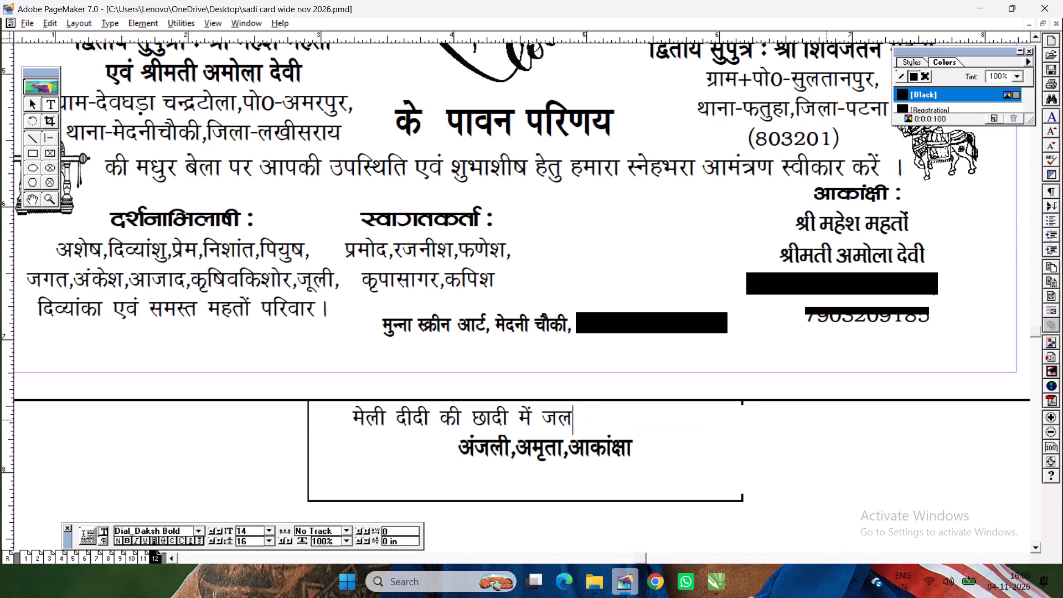
{"action": "type", "text": "ey"}
{"action": "key", "text": "BackSpace"}
{"action": "key", "text": "BackSpace"}
{"action": "type", "text": "wy"}
{"action": "key", "text": "space"}
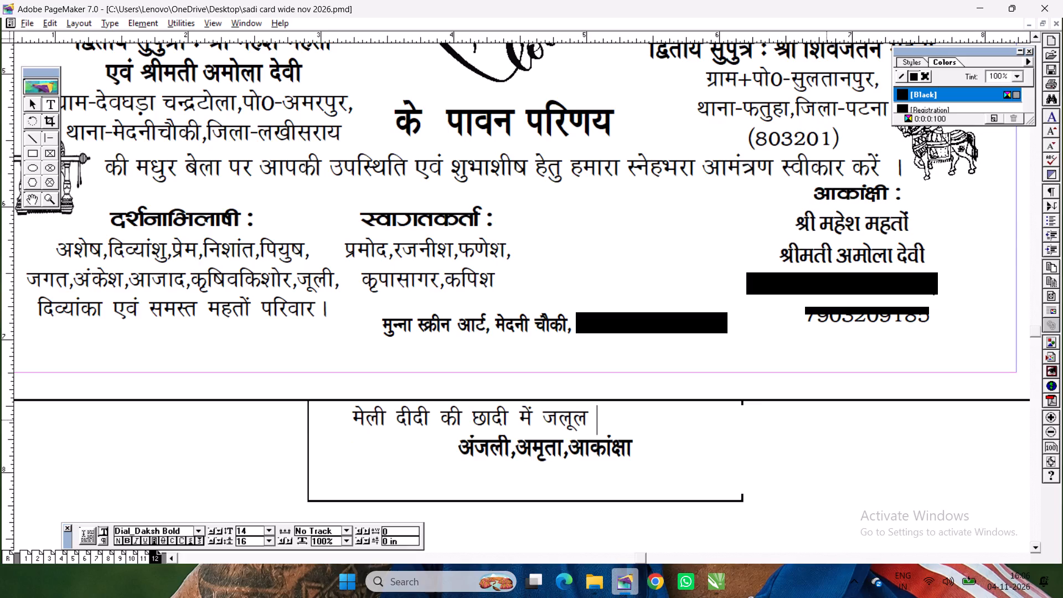
{"action": "type", "text": "ls"}
{"action": "key", "text": "space"}
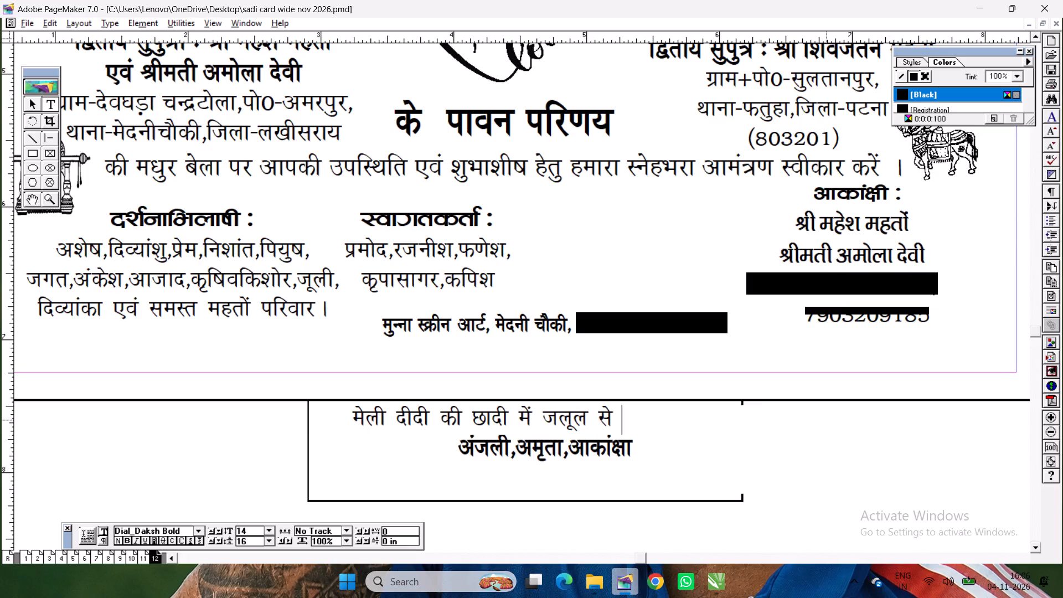
{"action": "type", "text": "ty"}
{"action": "type", "text": "wy"}
{"action": "key", "text": "space"}
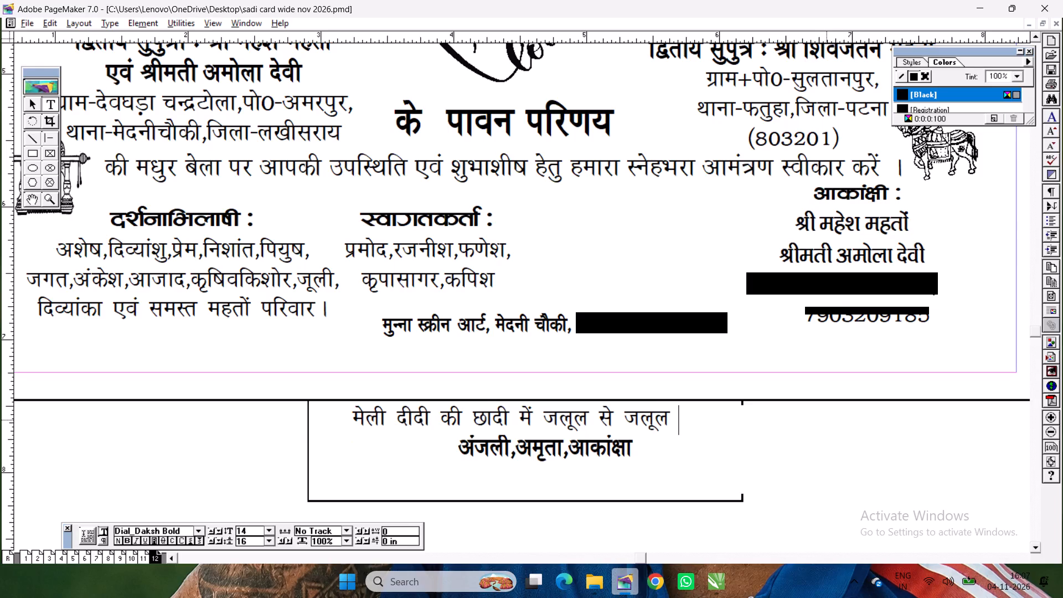
{"action": "type", "text": "vkosa"}
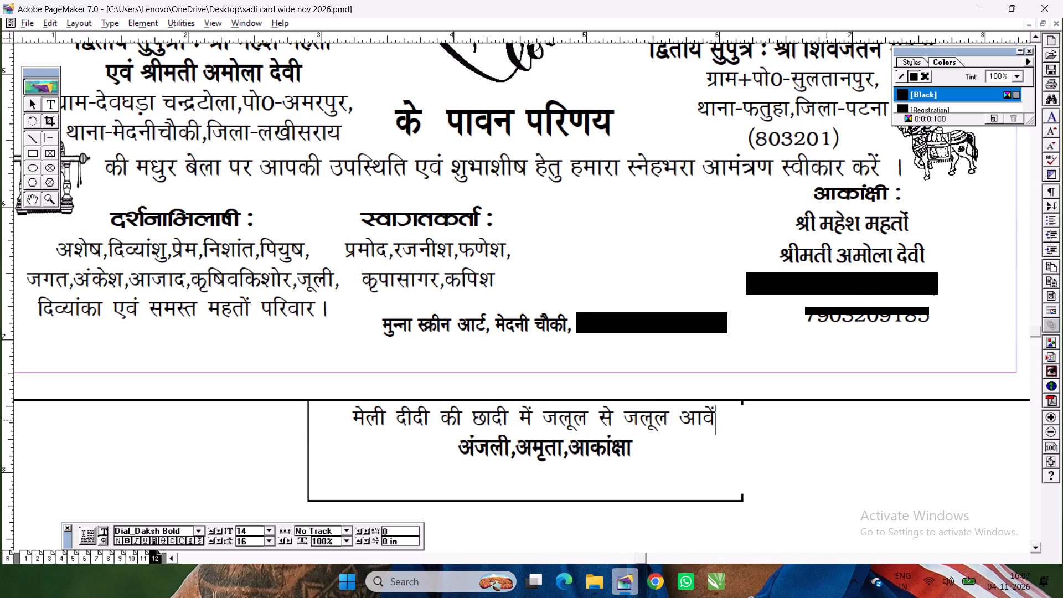
{"action": "key", "text": "shift+ampersand"}
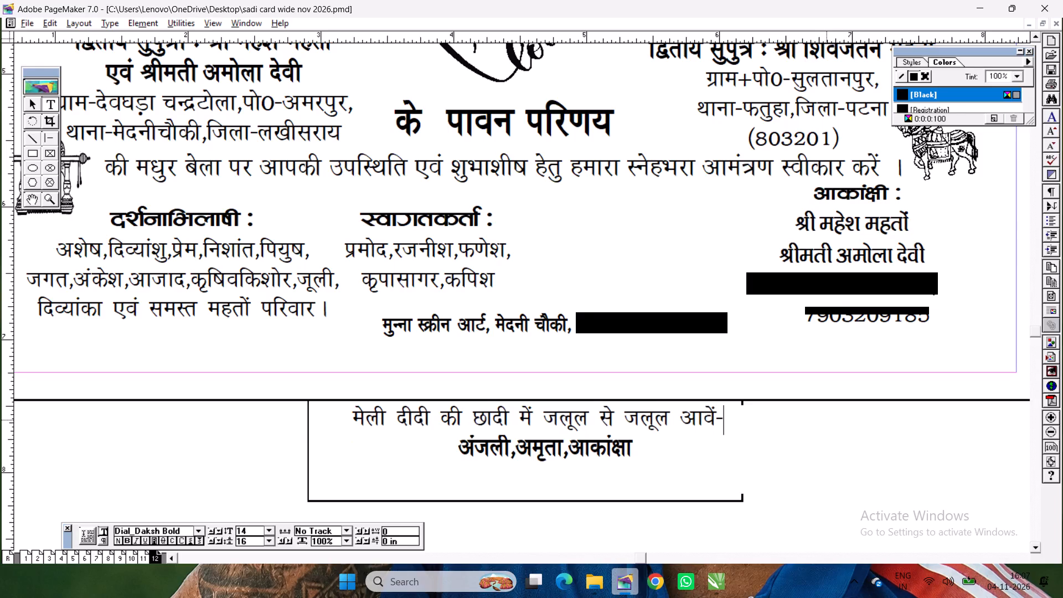
Reposition the two-line verse text inside its frame at about X 3.10 in, Y 7.85 in.
{"action": "left_click", "coordinate": [30, 107]}
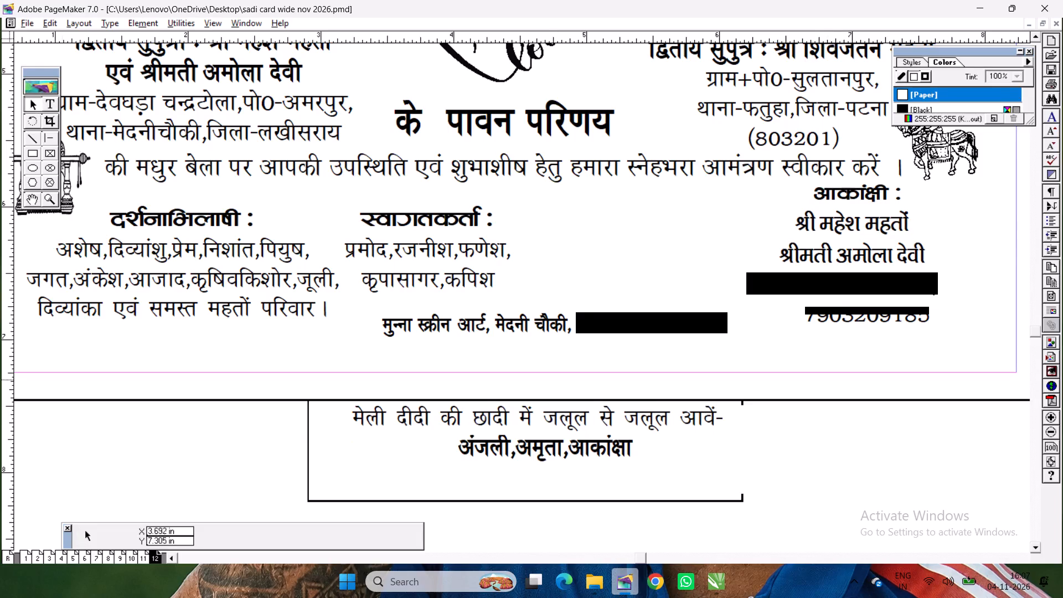
{"action": "left_click_drag", "start_coordinate": [539, 452], "coordinate": [699, 265]}
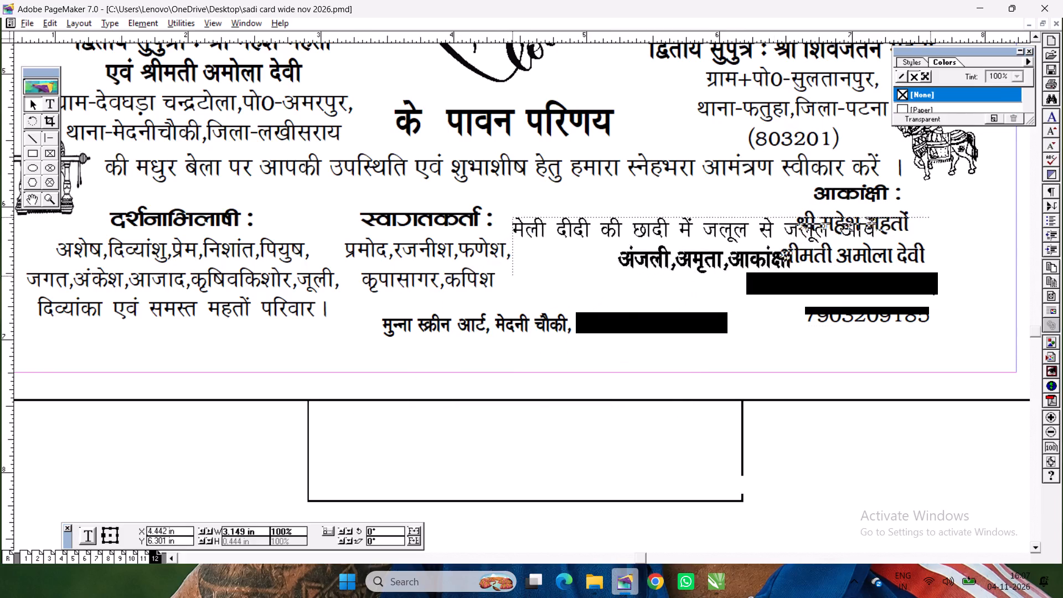
{"action": "left_click_drag", "start_coordinate": [699, 265], "coordinate": [520, 470]}
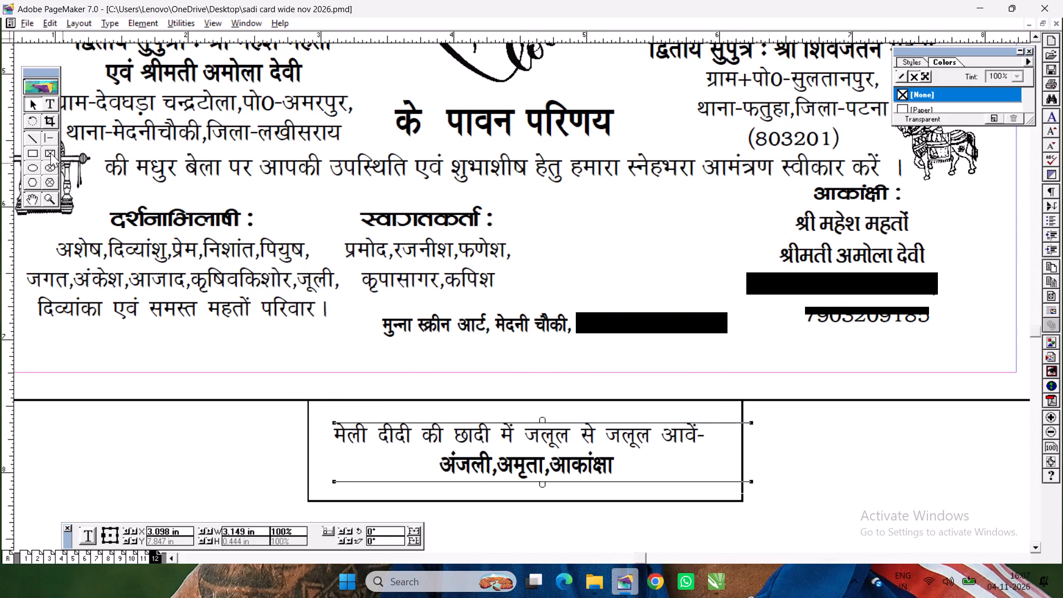
Break the मेली दीदी line after में so that जलूल से जलूल आवें- starts a new line.
{"action": "left_click", "coordinate": [52, 108]}
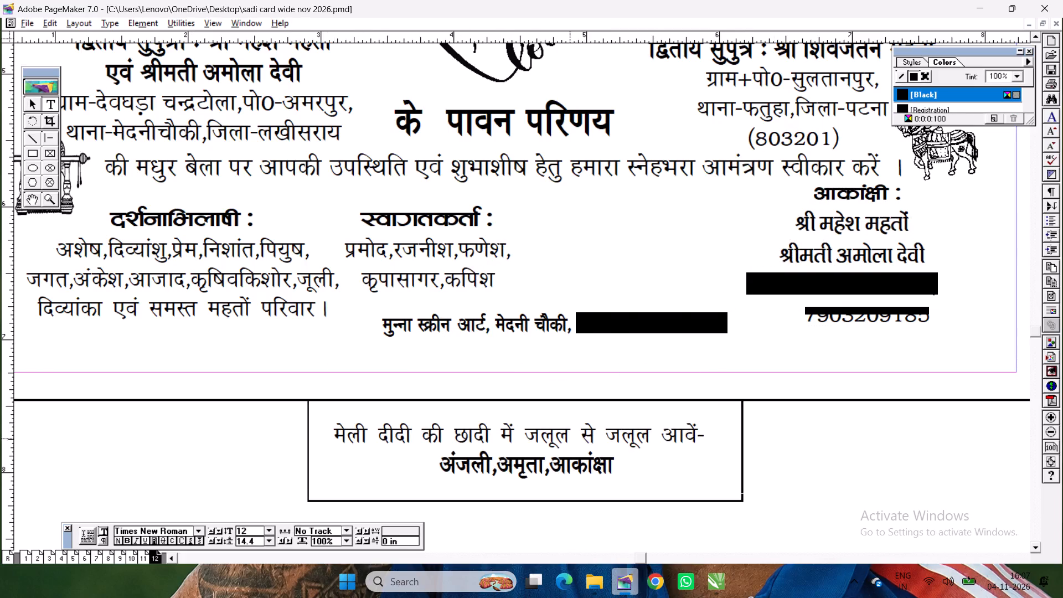
{"action": "left_click", "coordinate": [523, 437]}
{"action": "key", "text": "Return"}
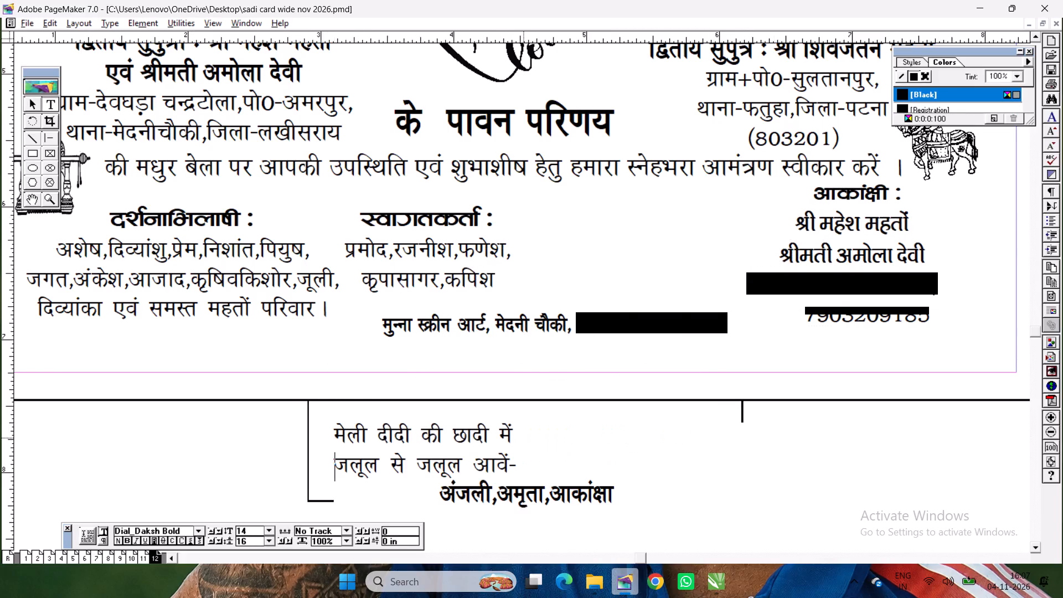
Remove the leading spaces before the अंजली,अमृता,आकांक्षा line so it aligns with the two verse lines above.
{"action": "left_click_drag", "start_coordinate": [436, 493], "coordinate": [215, 545]}
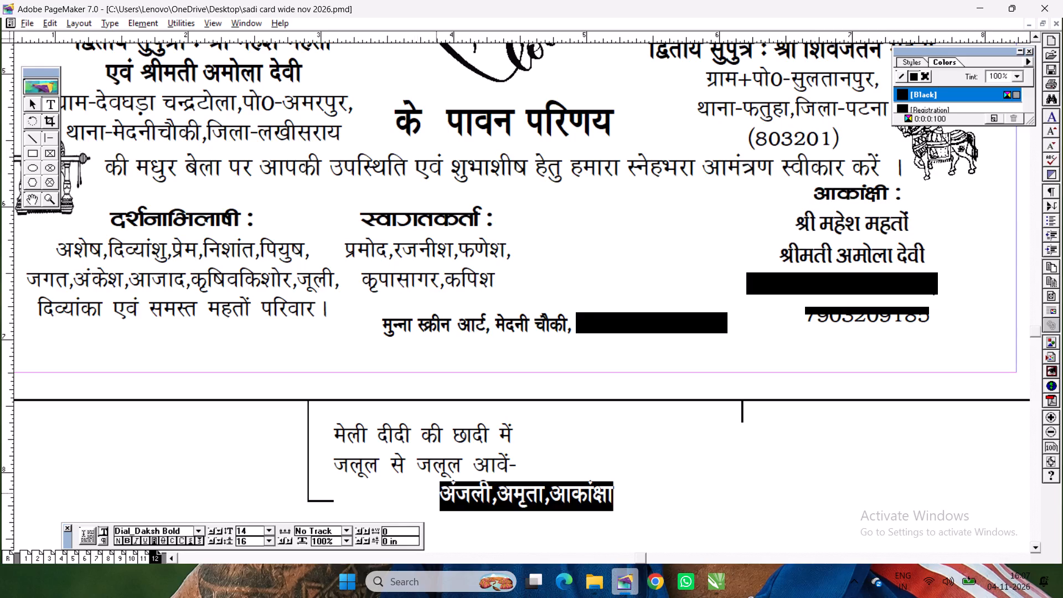
{"action": "left_click_drag", "start_coordinate": [215, 545], "coordinate": [257, 507]}
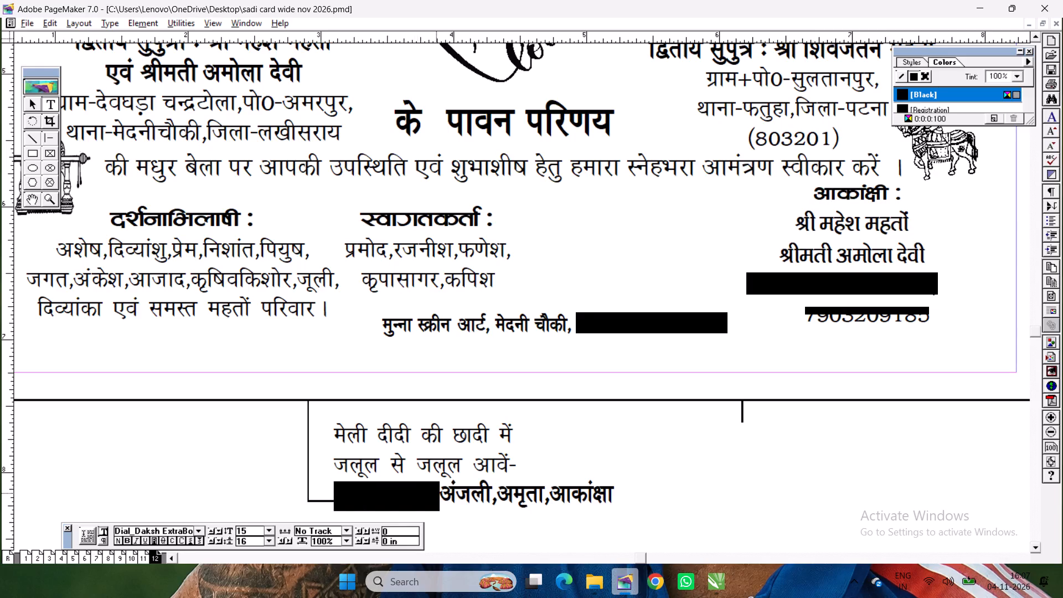
{"action": "key", "text": "BackSpace"}
{"action": "key", "text": "BackSpace"}
{"action": "key", "text": "Return"}
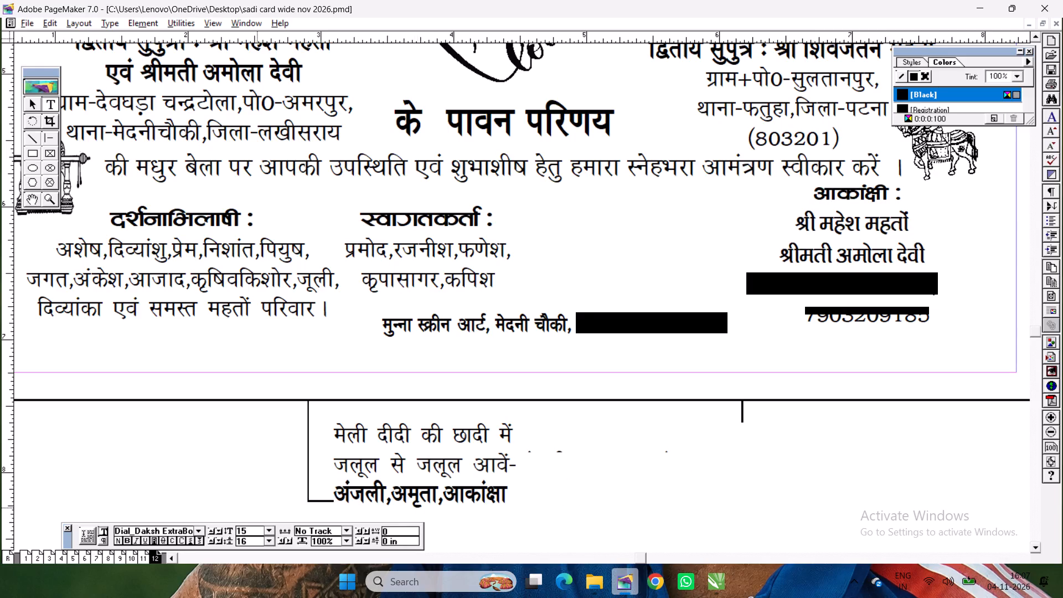
Move the verse text block between the स्वागतकर्ता and आकांक्षी columns and narrow it to about 1.41 in wide.
{"action": "left_click", "coordinate": [34, 109]}
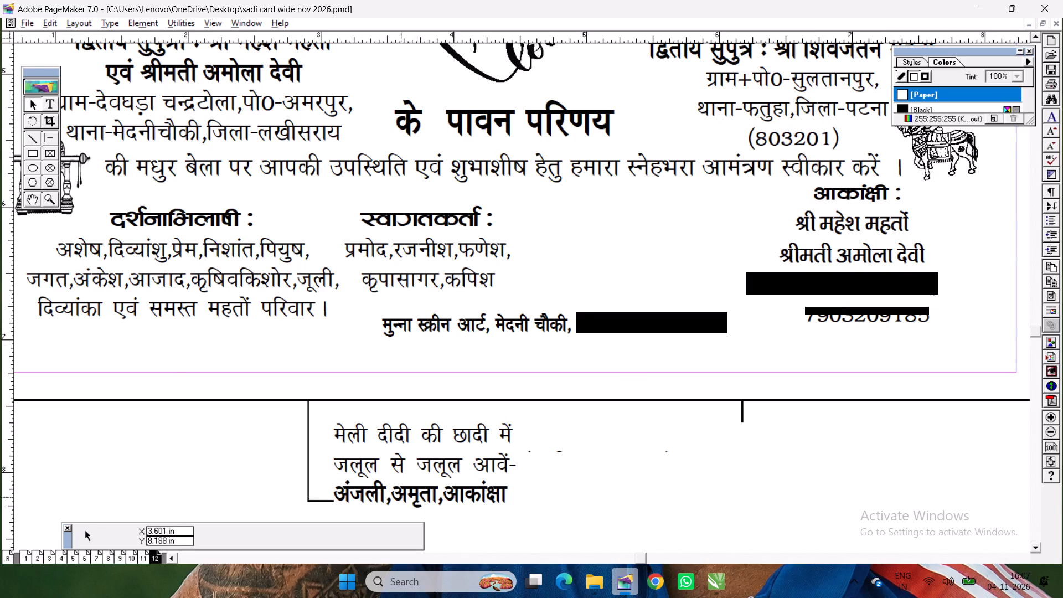
{"action": "left_click_drag", "start_coordinate": [411, 503], "coordinate": [636, 293]}
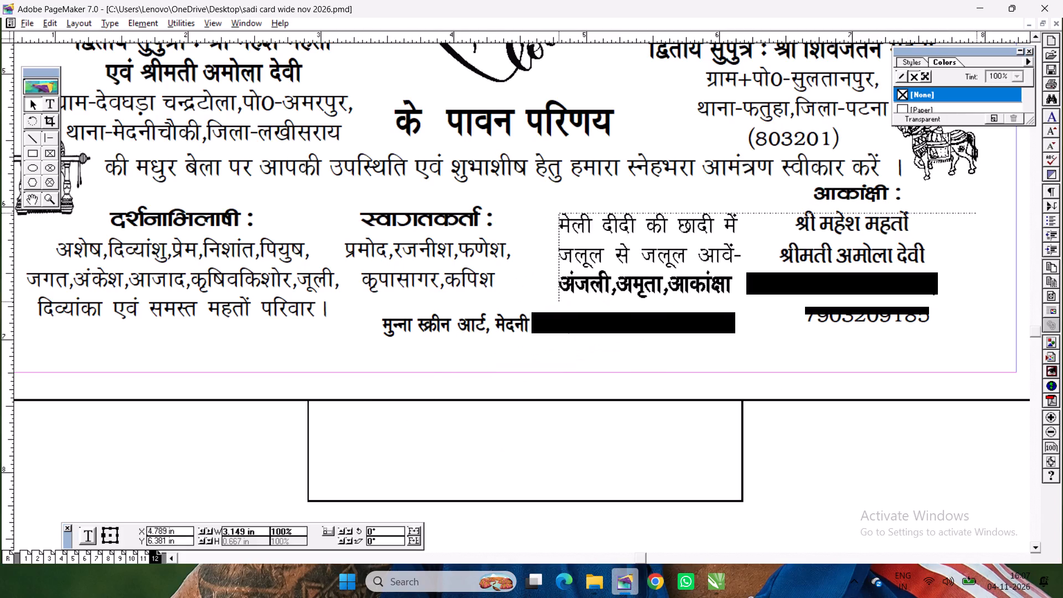
{"action": "left_click_drag", "start_coordinate": [636, 293], "coordinate": [631, 296]}
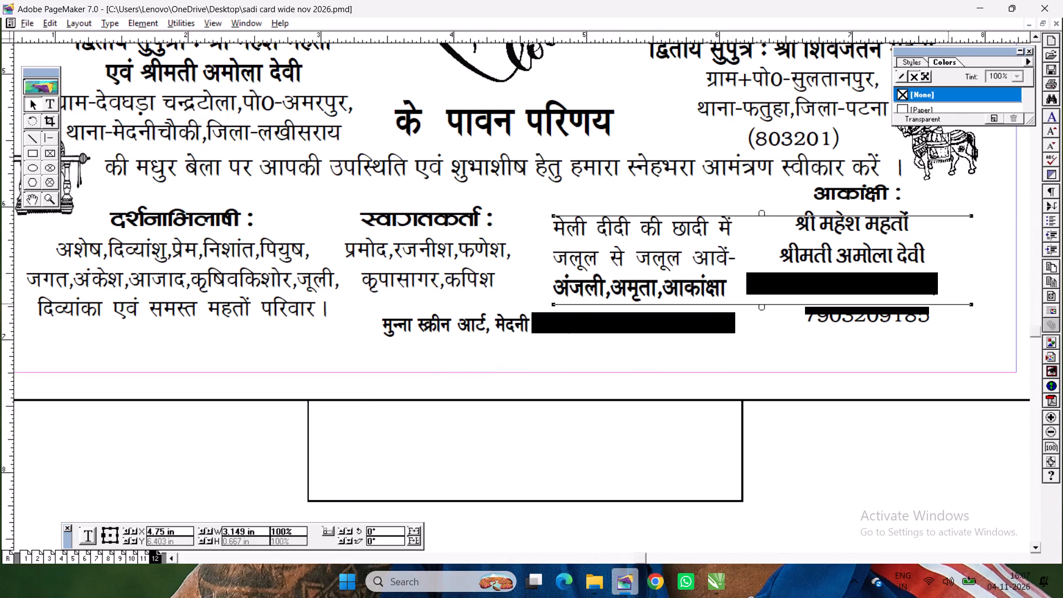
{"action": "left_click_drag", "start_coordinate": [971, 306], "coordinate": [744, 305]}
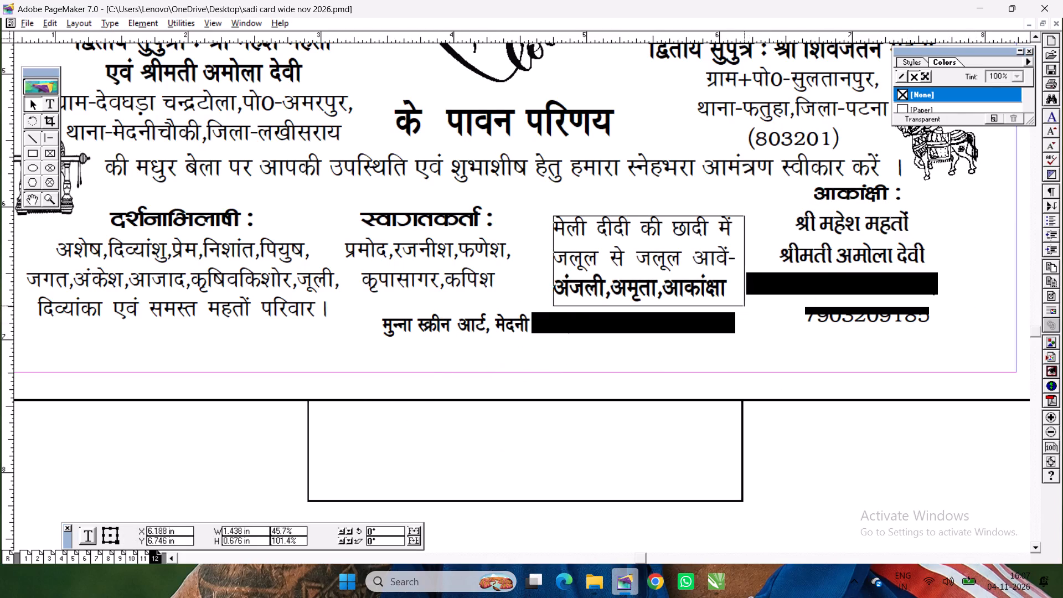
{"action": "left_click_drag", "start_coordinate": [744, 305], "coordinate": [741, 306]}
{"action": "left_click", "coordinate": [700, 269]}
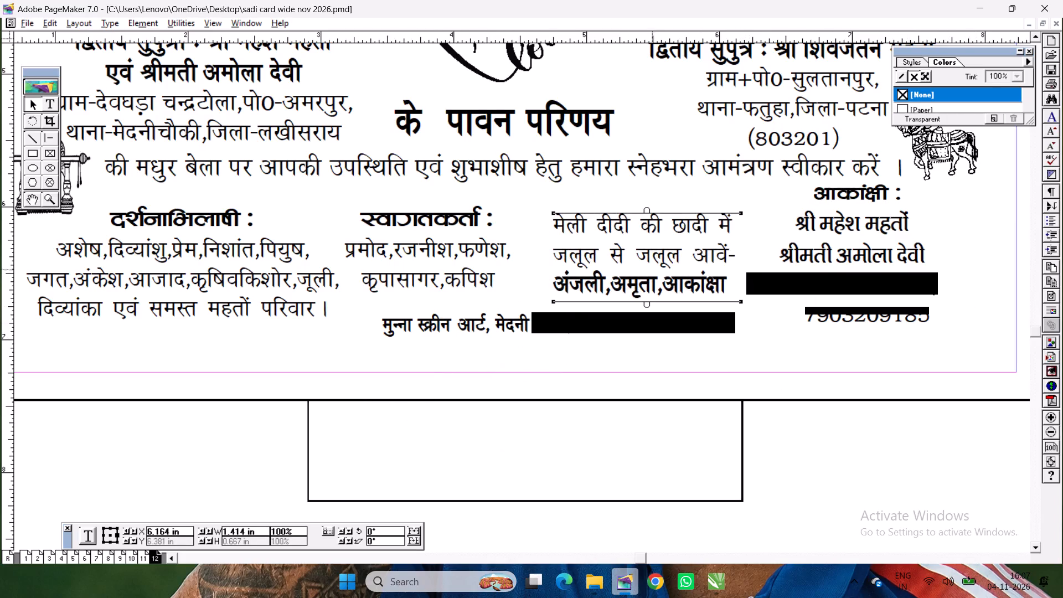
Move the rectangular frame around the relocated verse and resize it to about 1.52 in wide and 0.74 in high.
{"action": "left_click_drag", "start_coordinate": [307, 445], "coordinate": [307, 445]}
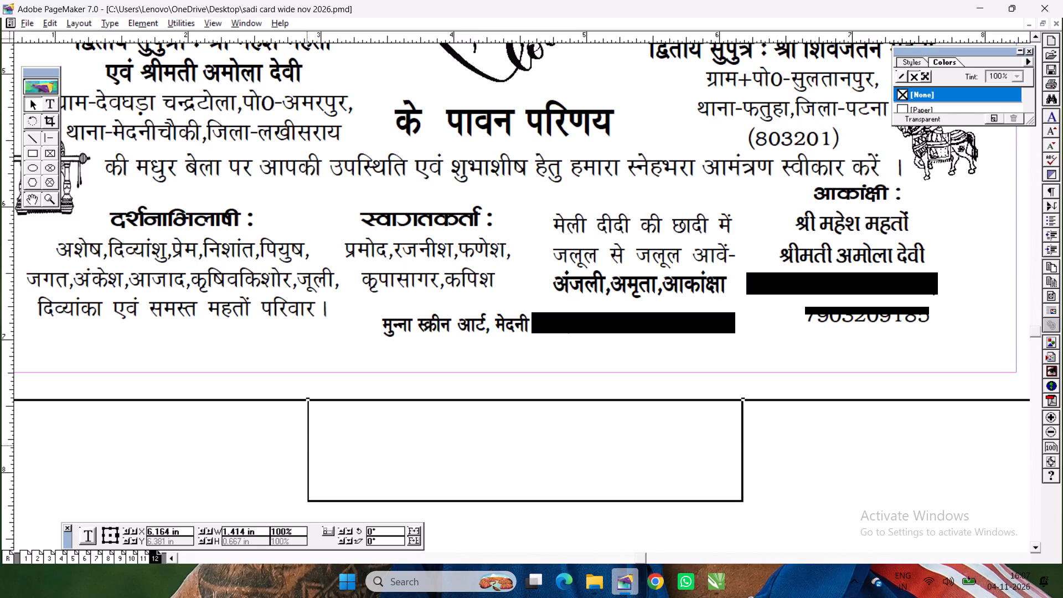
{"action": "left_click_drag", "start_coordinate": [307, 445], "coordinate": [538, 248]}
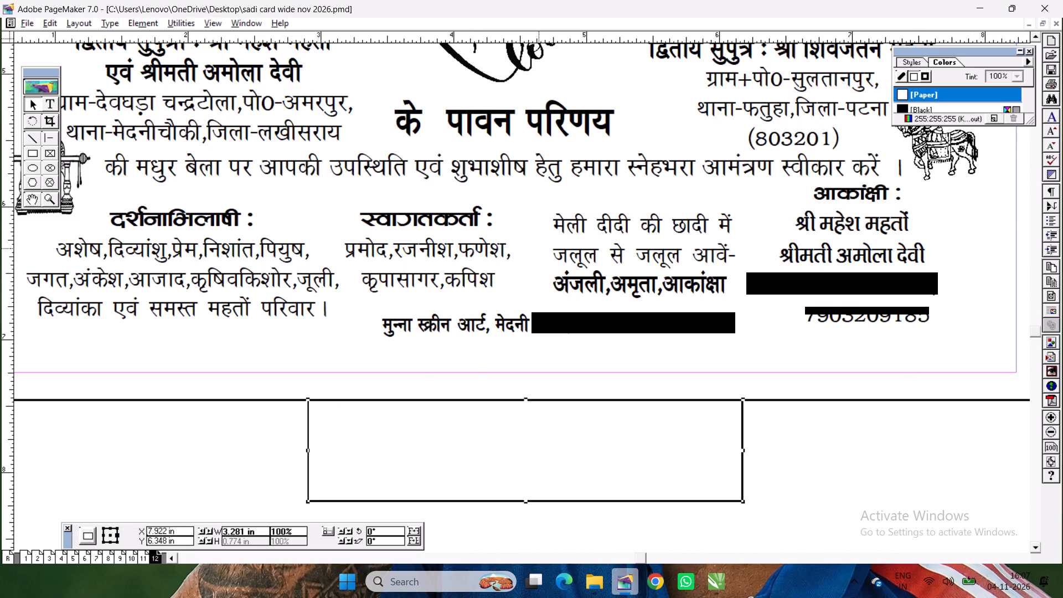
{"action": "left_click", "coordinate": [756, 204]}
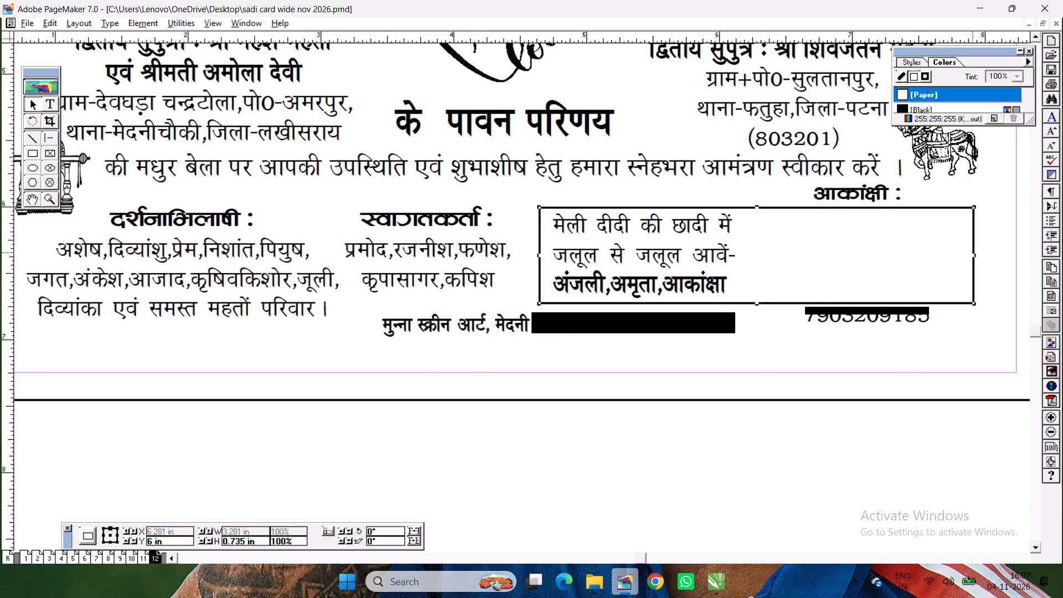
{"action": "left_click_drag", "start_coordinate": [973, 252], "coordinate": [740, 242]}
Copy the styled letters of the स्वागतकर्ता heading into a new first line above the मेली दीदी verse.
{"action": "left_click", "coordinate": [47, 101]}
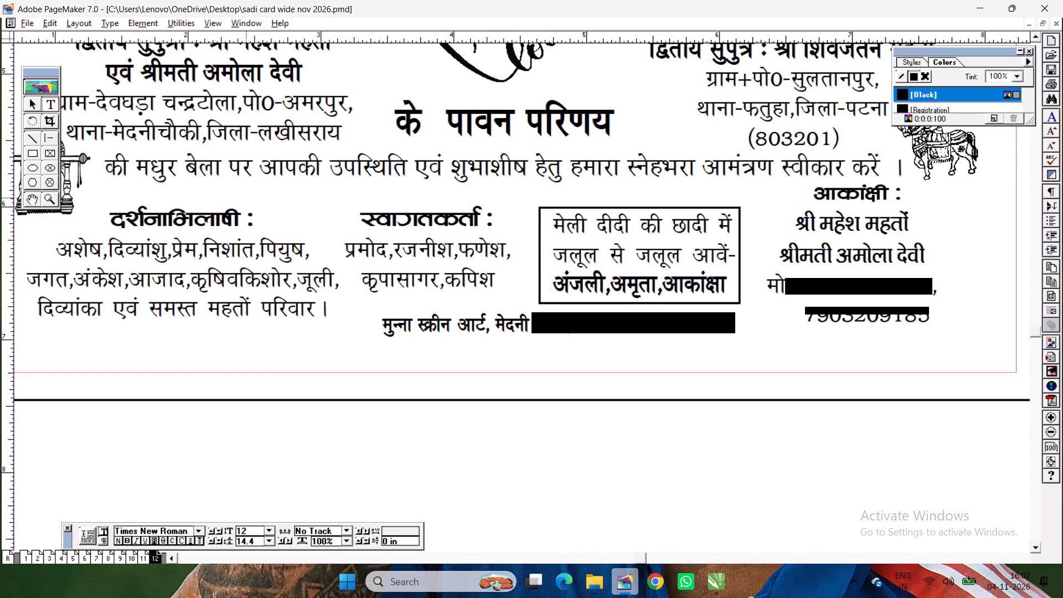
{"action": "left_click_drag", "start_coordinate": [374, 223], "coordinate": [463, 220]}
{"action": "key", "text": "ctrl+c"}
{"action": "left_click", "coordinate": [545, 220]}
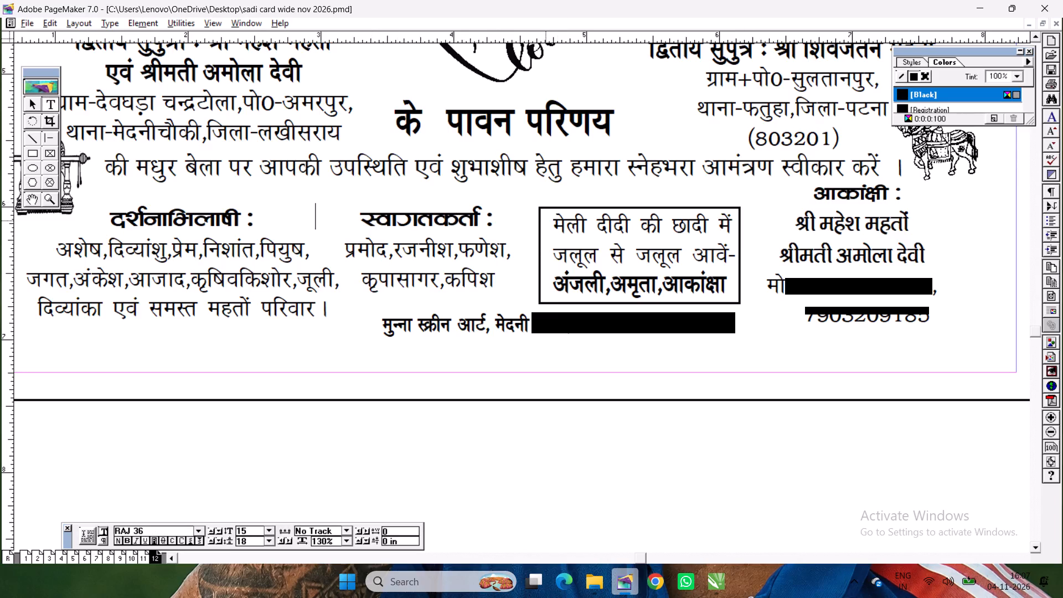
{"action": "left_click", "coordinate": [563, 229]}
{"action": "key", "text": "Left"}
{"action": "key", "text": "Left"}
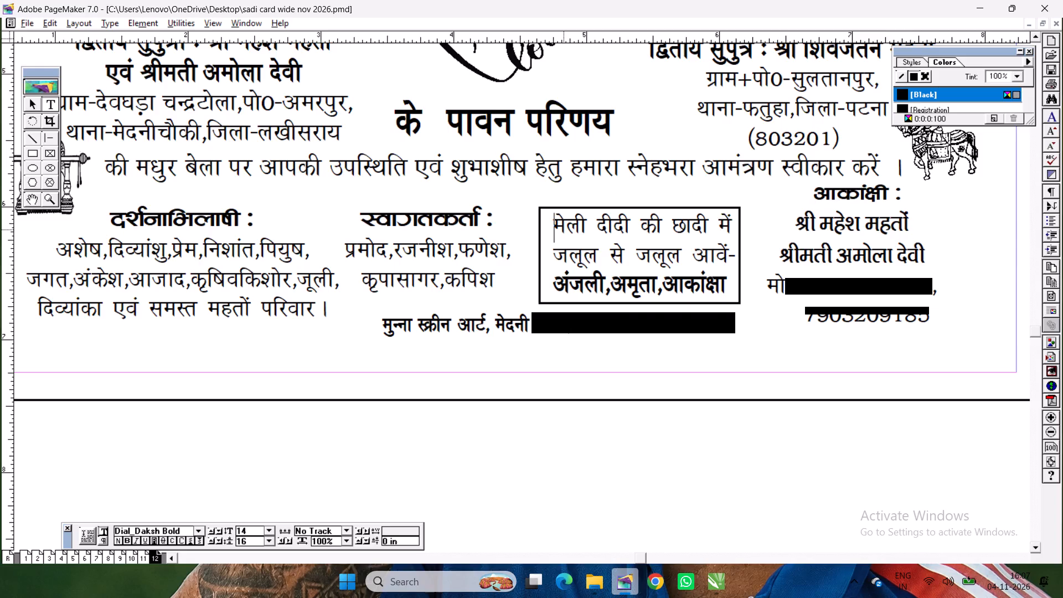
{"action": "key", "text": "Return"}
{"action": "key", "text": "Up"}
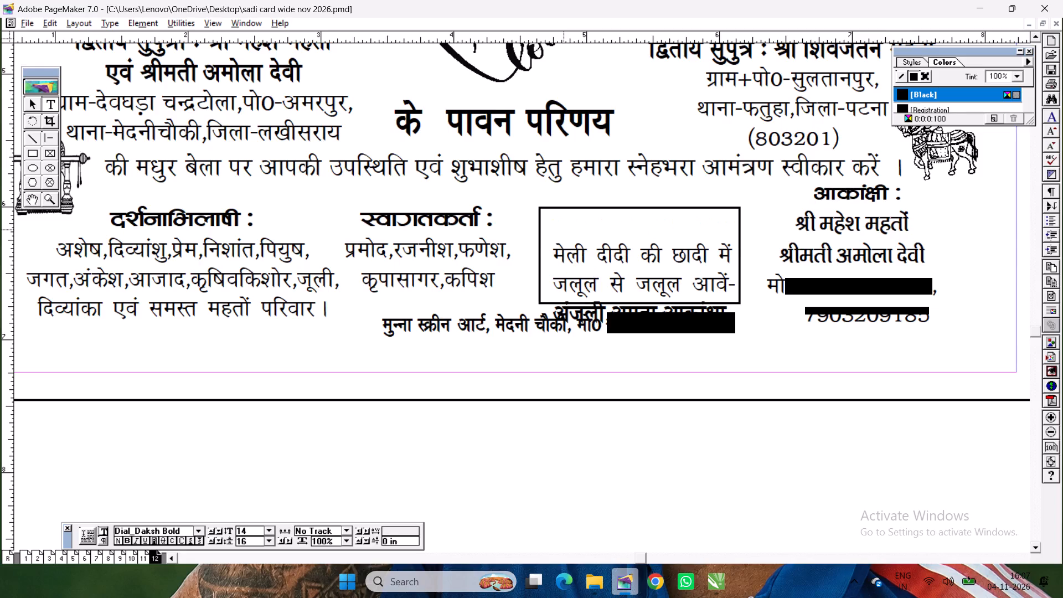
{"action": "key", "text": "ctrl+v"}
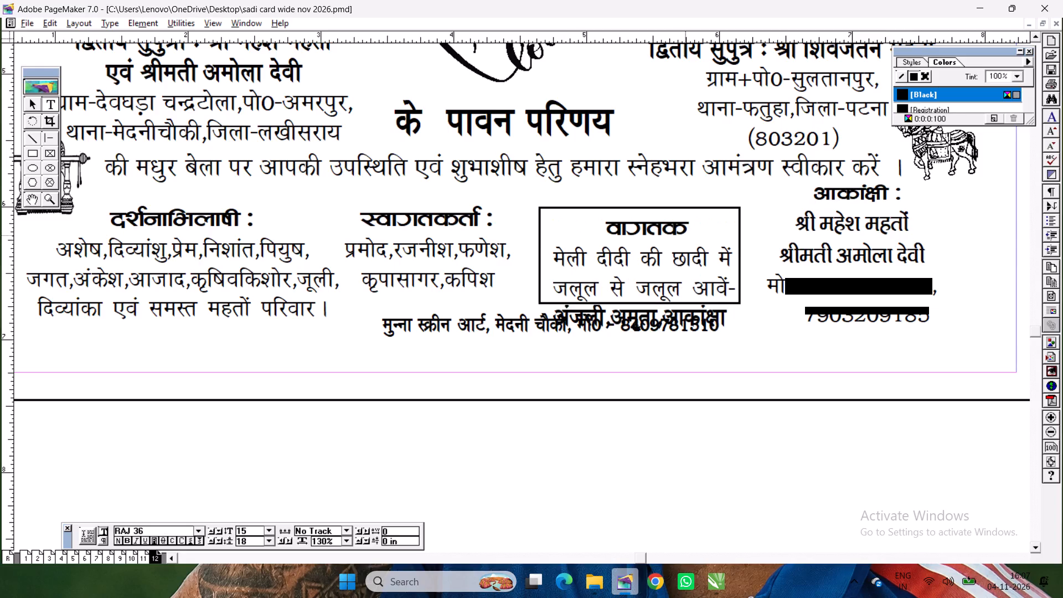
Replace the pasted heading text above the verse with बाल आग्रह.
{"action": "left_click_drag", "start_coordinate": [685, 234], "coordinate": [596, 227]}
{"action": "type", "text": "ck"}
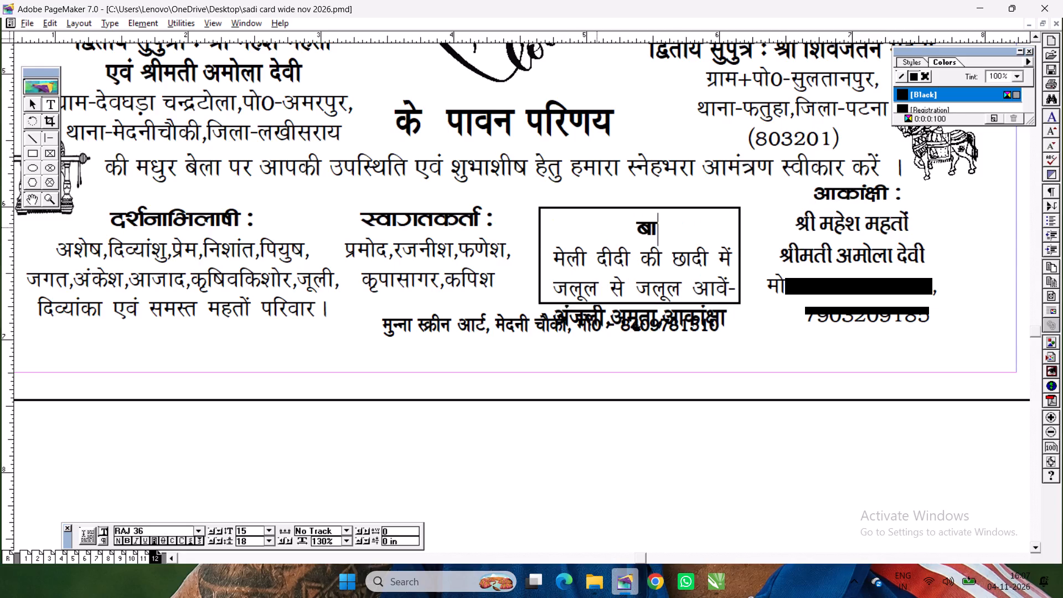
{"action": "key", "text": "y"}
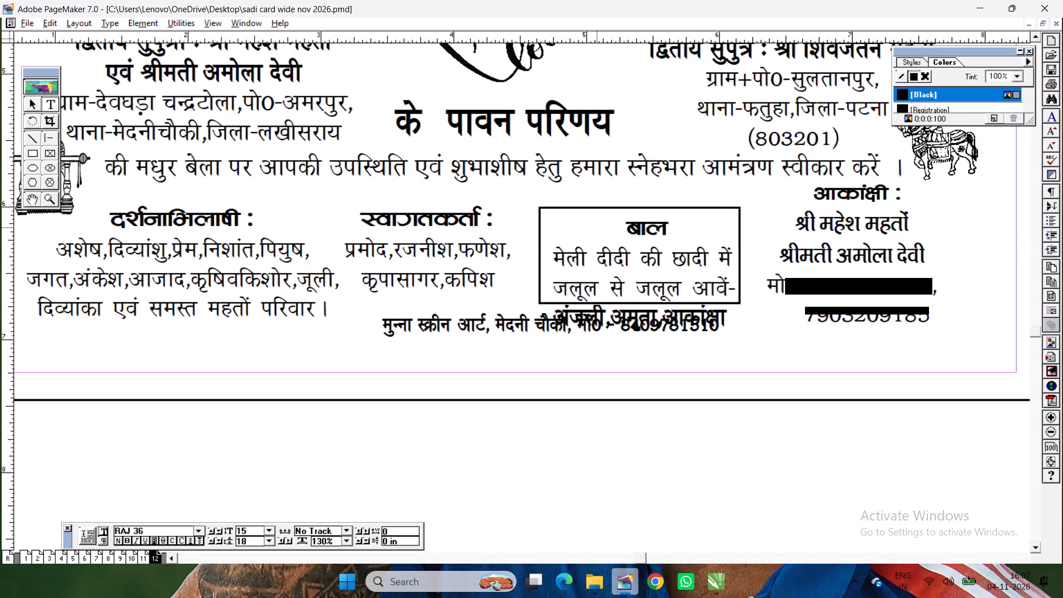
{"action": "key", "text": "BackSpace"}
{"action": "key", "text": "BackSpace"}
{"action": "key", "text": "BackSpace"}
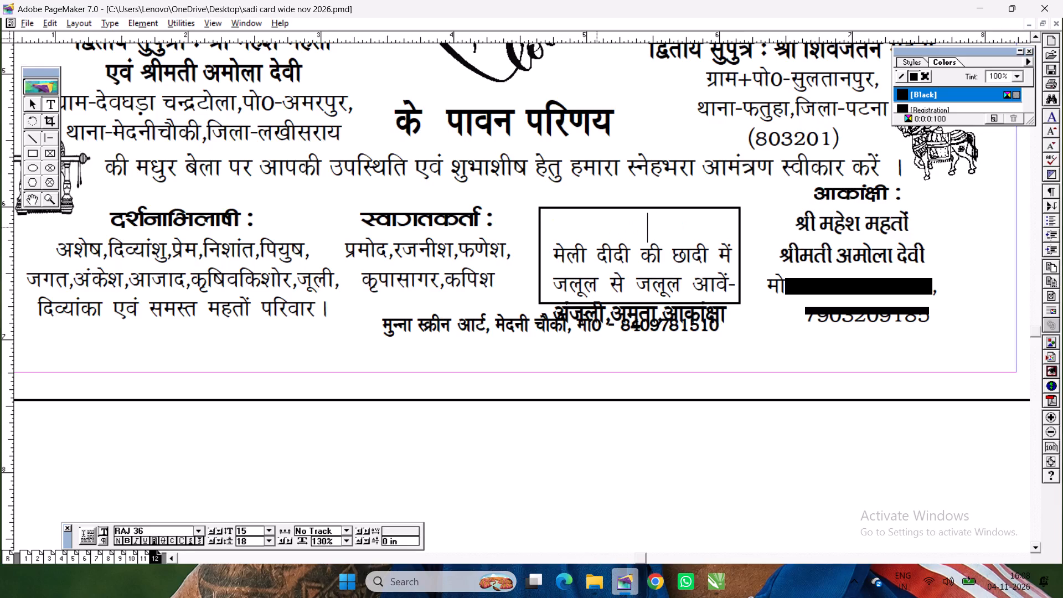
{"action": "type", "text": "oky vkz"}
{"action": "key", "text": "BackSpace"}
{"action": "type", "text": "xzg"}
{"action": "left_click", "coordinate": [591, 233]}
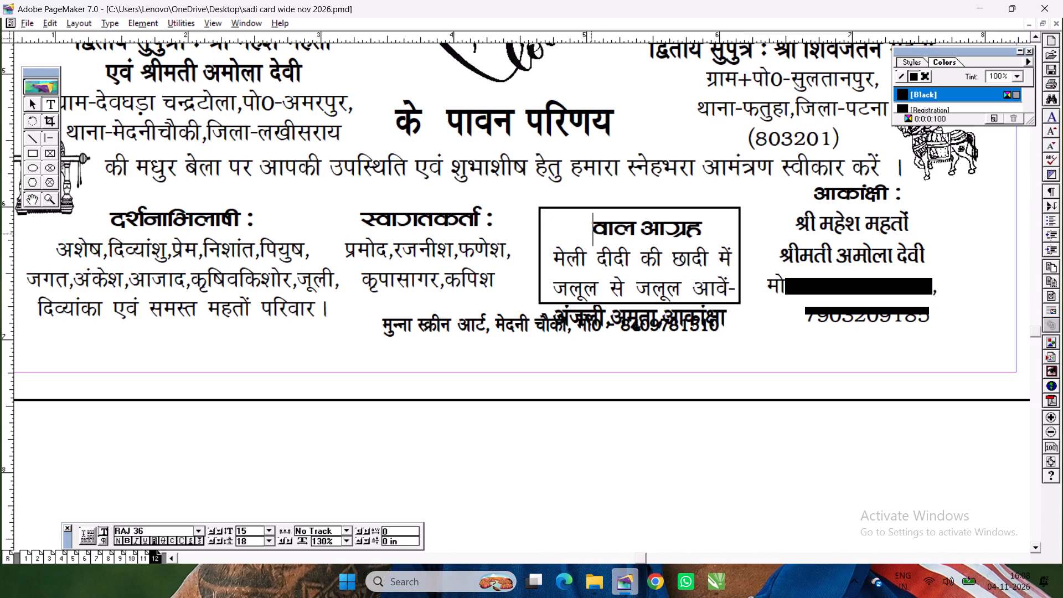
{"action": "left_click", "coordinate": [605, 229]}
{"action": "key", "text": "BackSpace"}
{"action": "key", "text": "c"}
Move the verse block up so बाल आग्रह sits above the frame, and trim the frame to about 0.73 in high.
{"action": "left_click", "coordinate": [34, 104]}
{"action": "left_click_drag", "start_coordinate": [638, 264], "coordinate": [636, 229]}
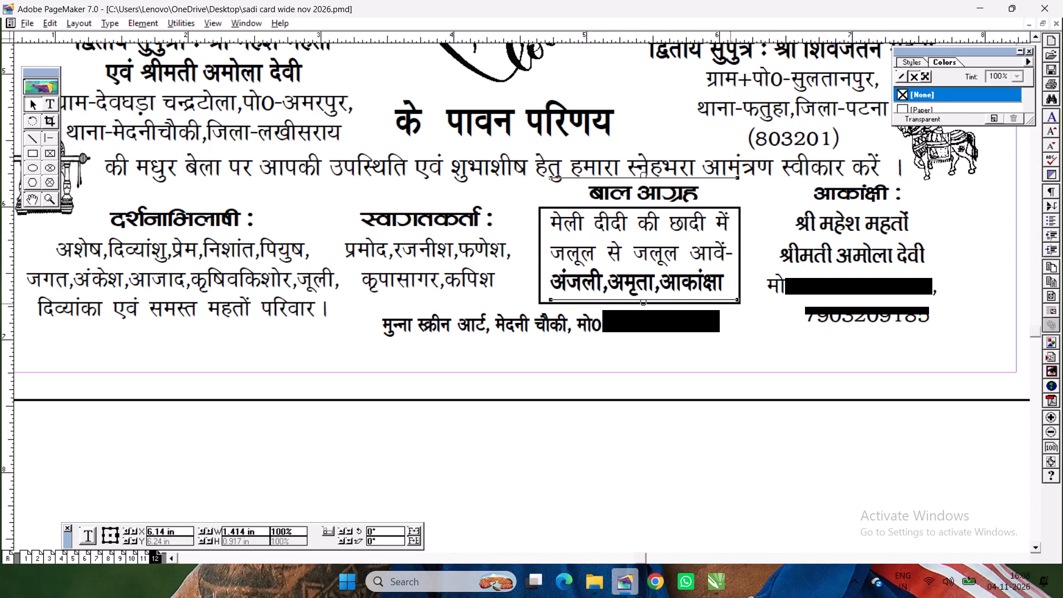
{"action": "left_click", "coordinate": [731, 305]}
{"action": "left_click", "coordinate": [641, 302]}
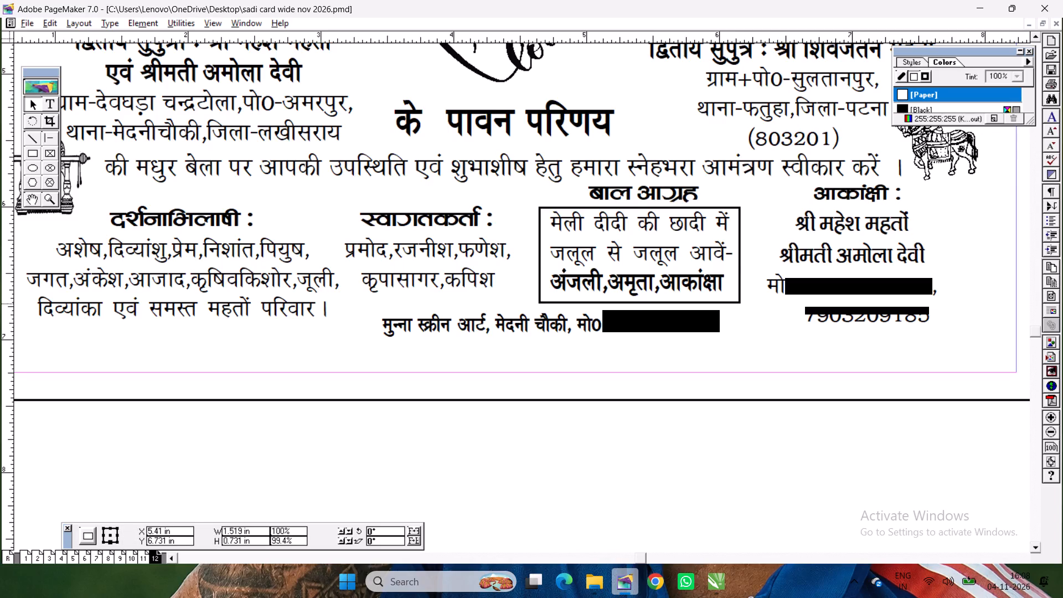
{"action": "left_click", "coordinate": [532, 434]}
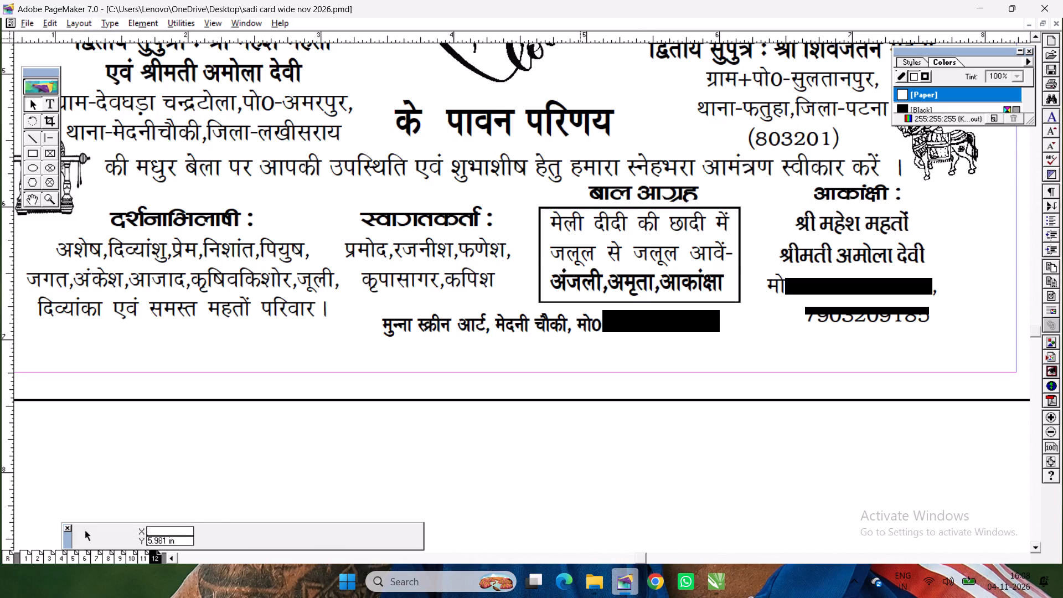
Nudge the text block with के पावन परिणय and the invitation sentence slightly up, away from the बाल आग्रह heading.
{"action": "left_click", "coordinate": [549, 171]}
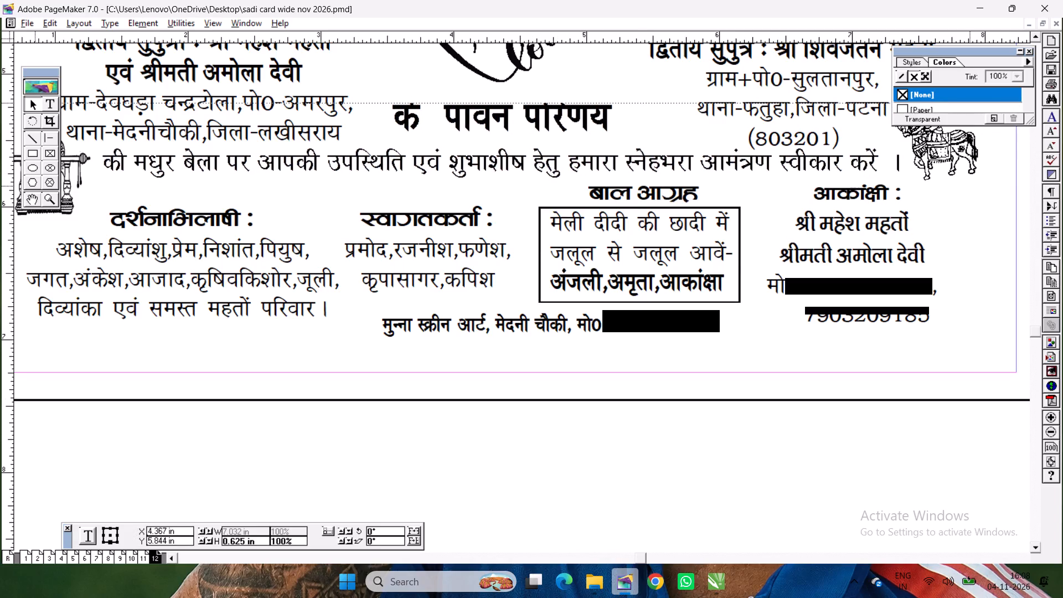
{"action": "left_click", "coordinate": [611, 469]}
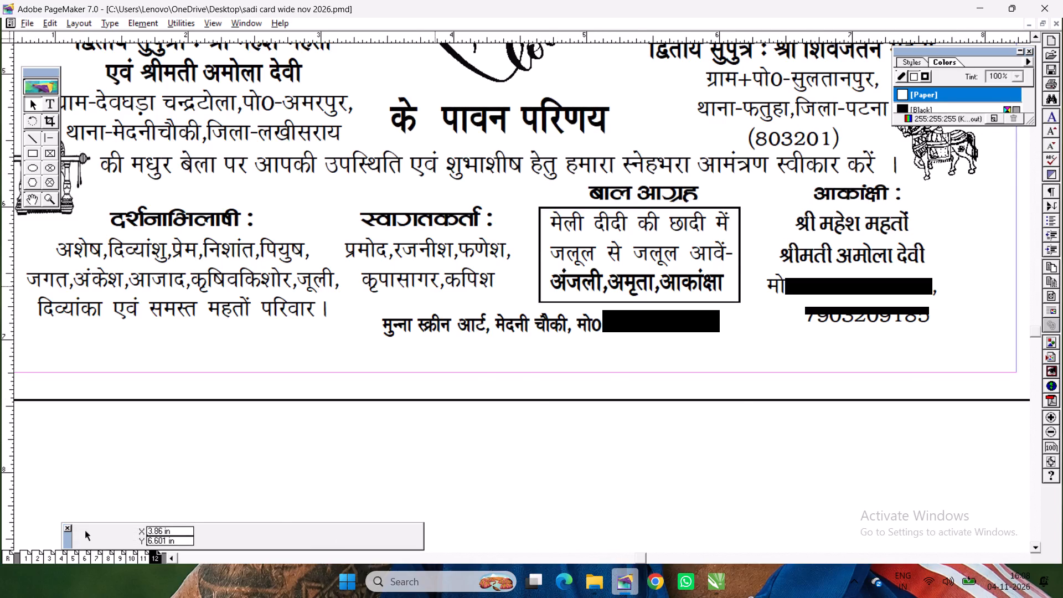
Group page 4's four ceremony arches with their dates, texts, fire and drum artwork, and copy the group.
{"action": "key", "text": "ctrl+1"}
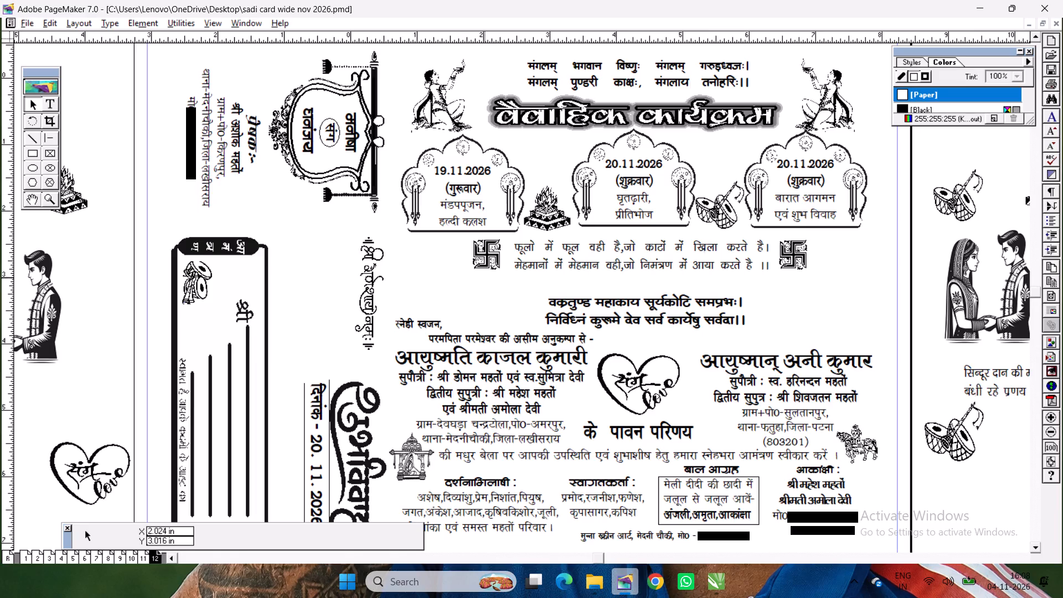
{"action": "left_click", "coordinate": [466, 190]}
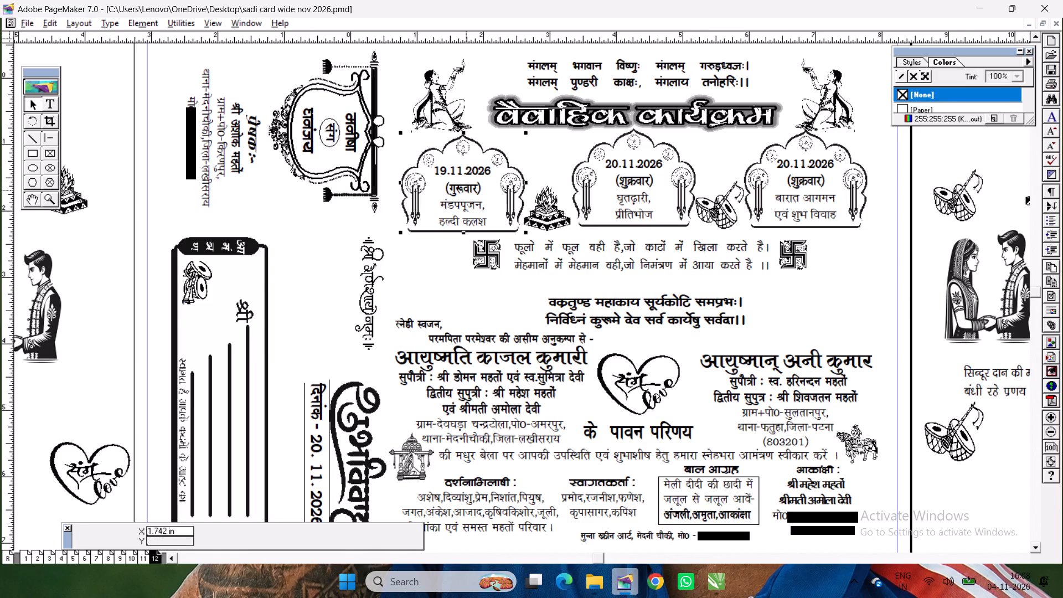
{"action": "key", "text": "ctrl+2"}
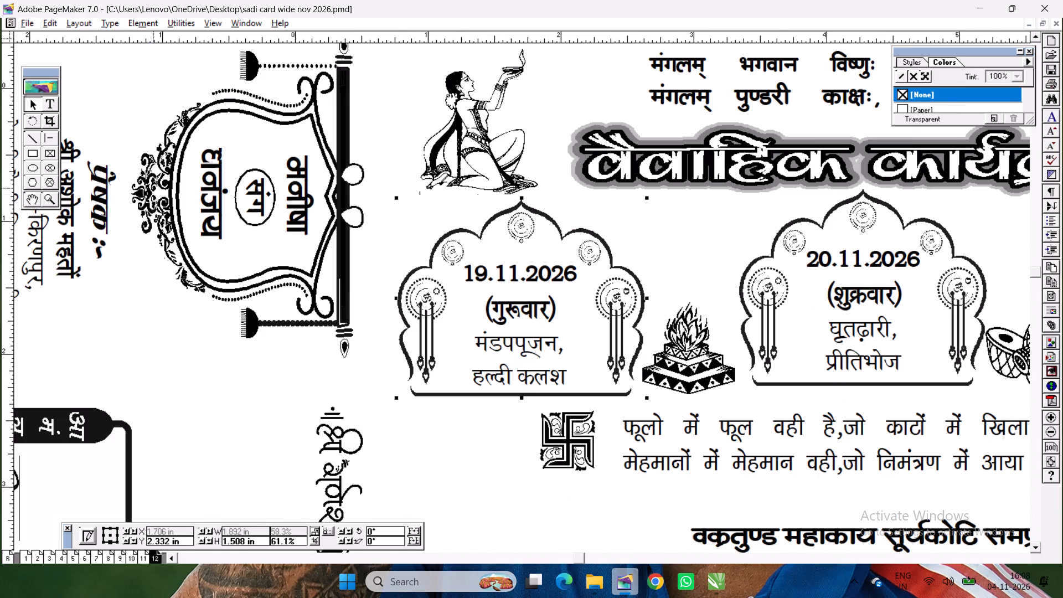
{"action": "key", "text": "ctrl+5"}
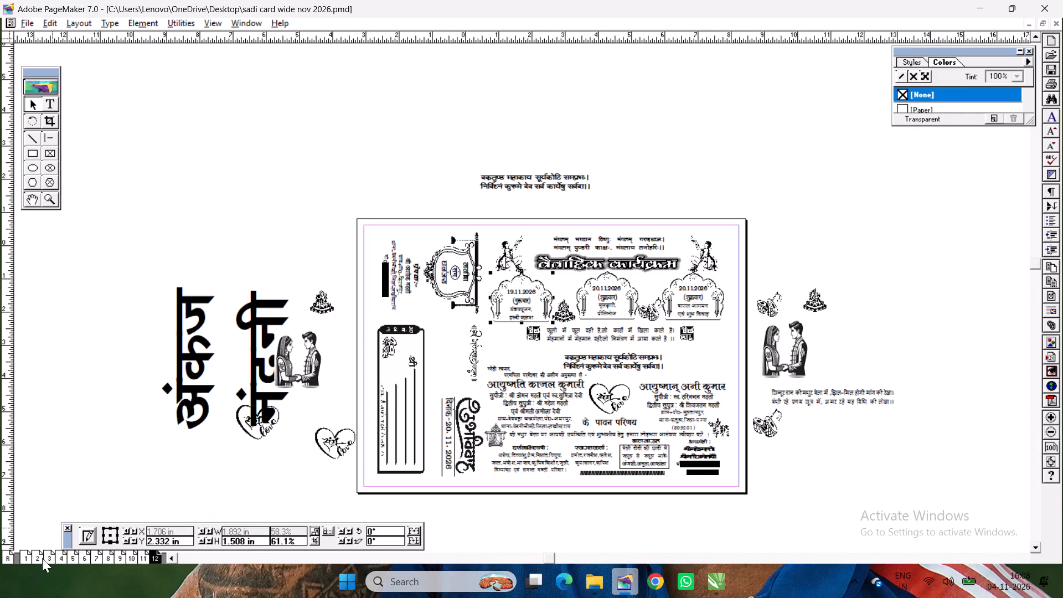
{"action": "left_click", "coordinate": [51, 558]}
{"action": "left_click", "coordinate": [60, 556]}
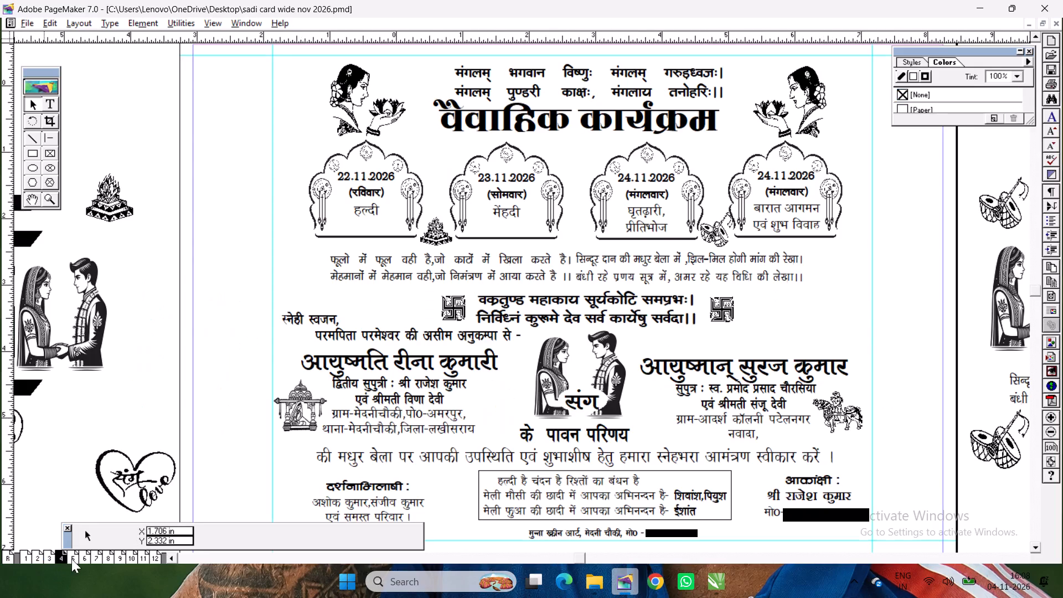
{"action": "left_click_drag", "start_coordinate": [249, 123], "coordinate": [848, 278]}
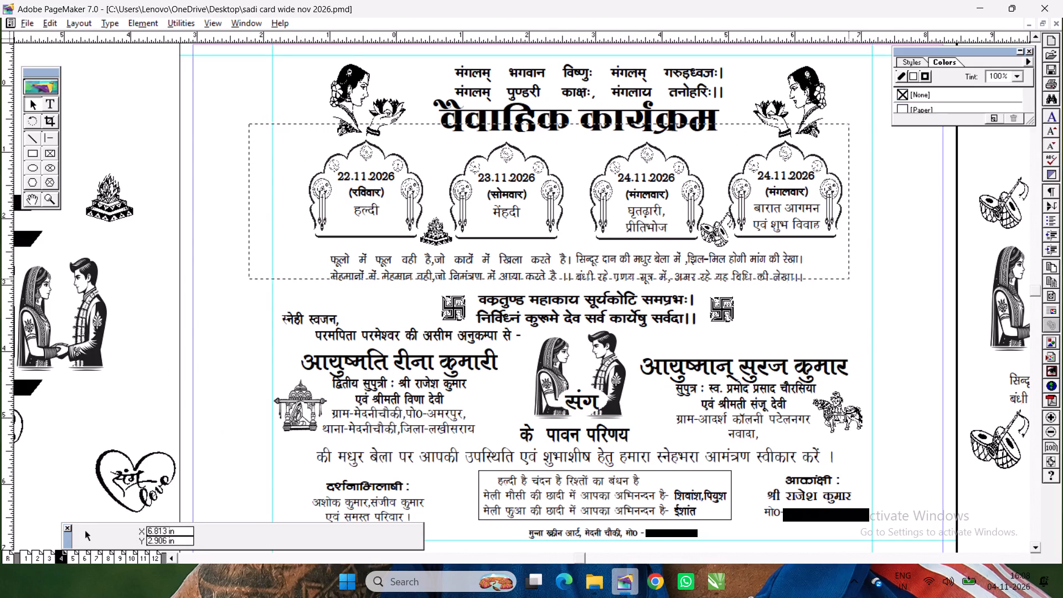
{"action": "left_click_drag", "start_coordinate": [848, 278], "coordinate": [859, 260]}
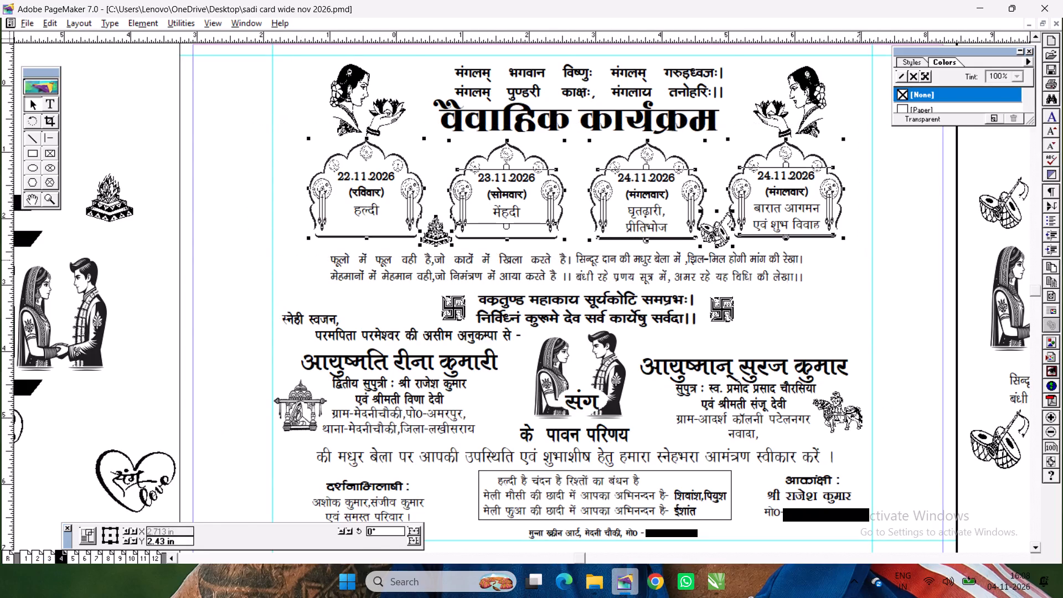
{"action": "key", "text": "ctrl+g"}
{"action": "key", "text": "ctrl+c"}
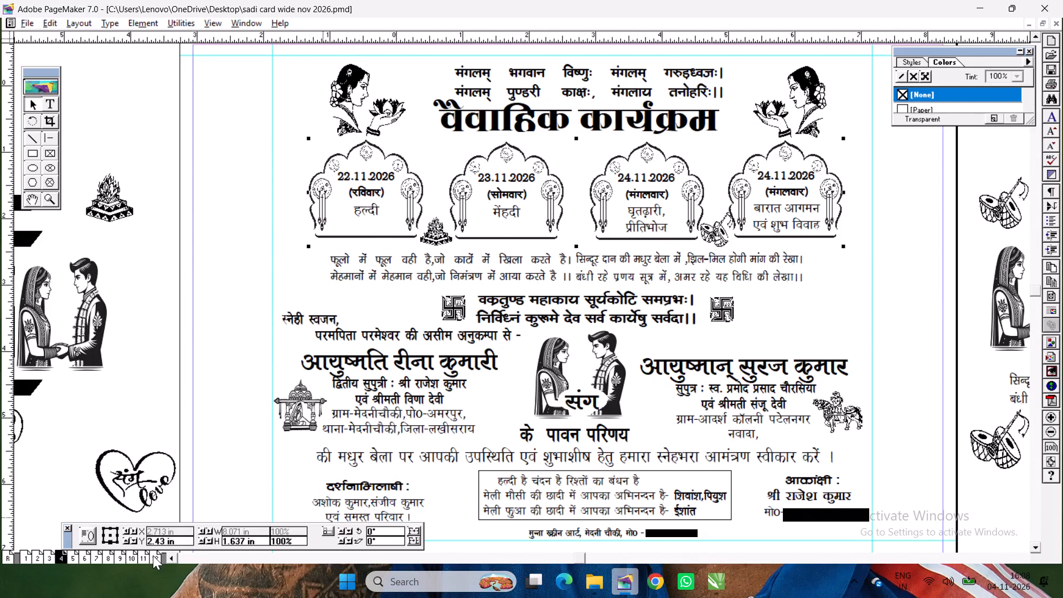
Replace the three-arch ceremony programme on page 12 with the copied four-arch group.
{"action": "left_click", "coordinate": [153, 555]}
{"action": "key", "text": "ctrl+1"}
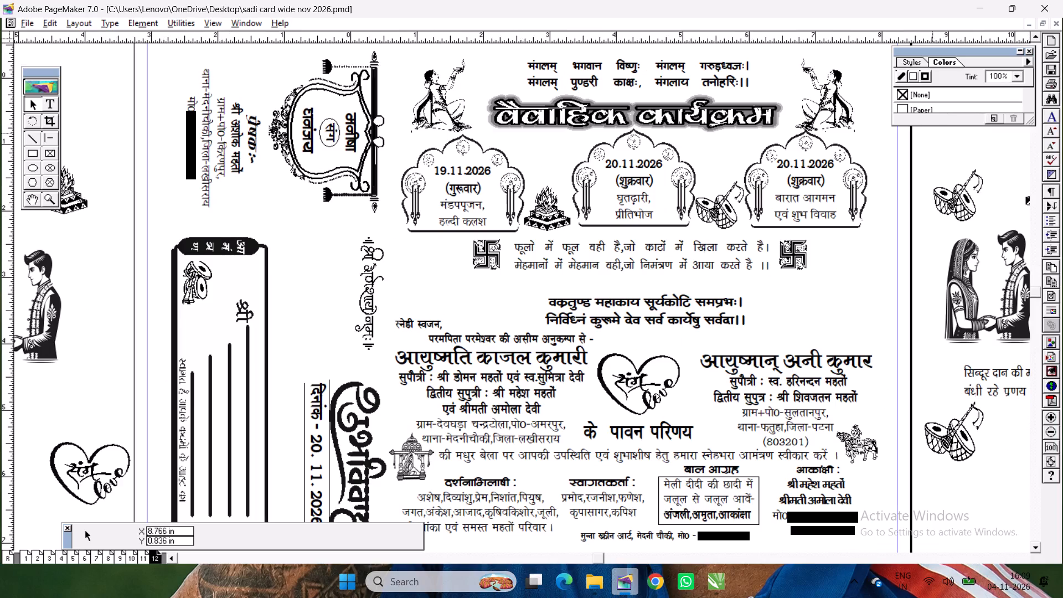
{"action": "left_click_drag", "start_coordinate": [925, 242], "coordinate": [661, 202]}
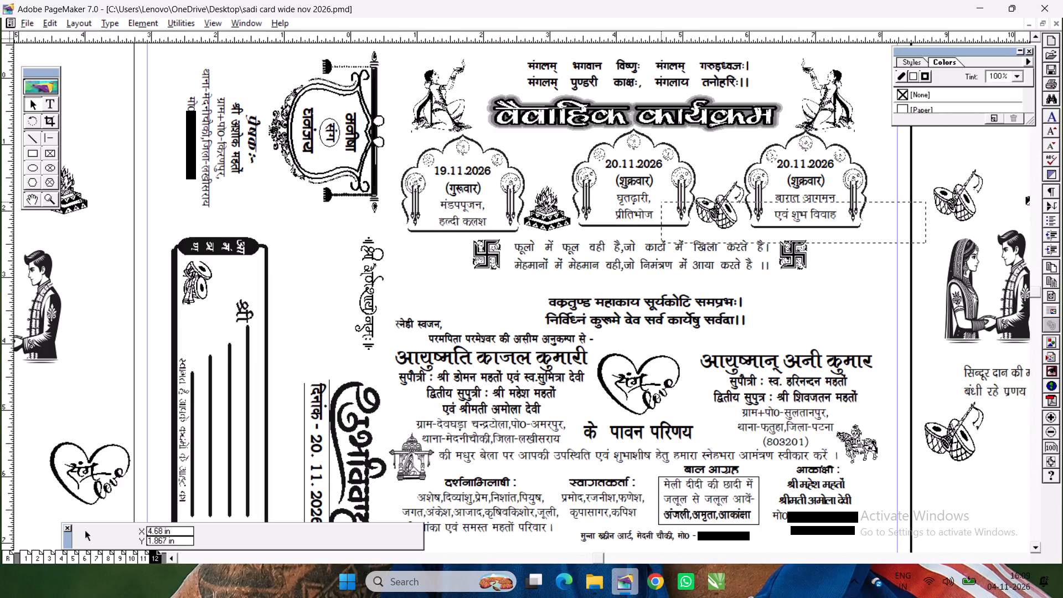
{"action": "left_click_drag", "start_coordinate": [661, 202], "coordinate": [368, 115]}
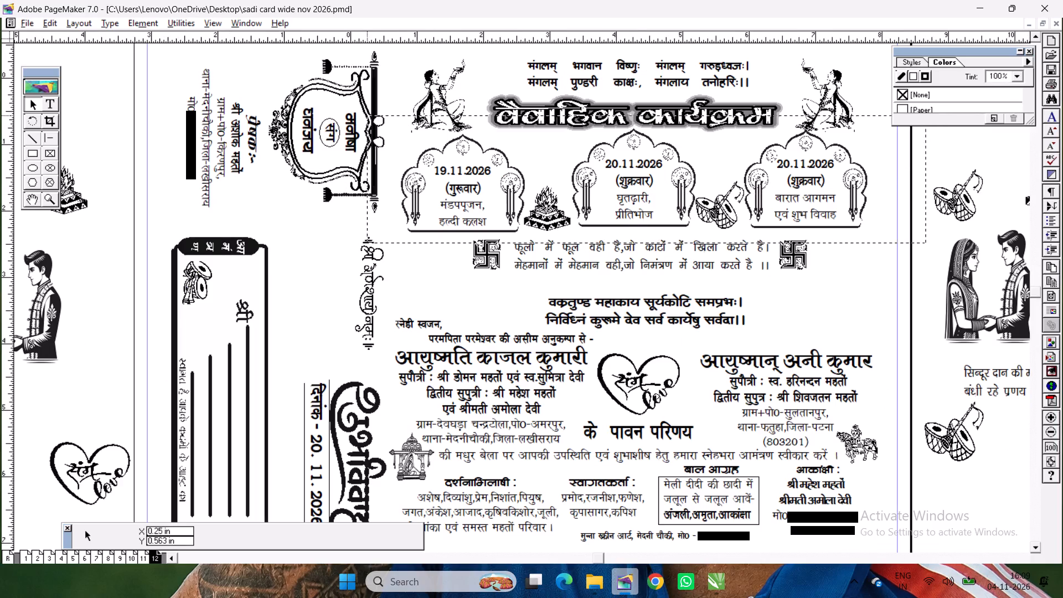
{"action": "left_click_drag", "start_coordinate": [368, 115], "coordinate": [374, 115]}
{"action": "key", "text": "Delete"}
{"action": "key", "text": "ctrl+v"}
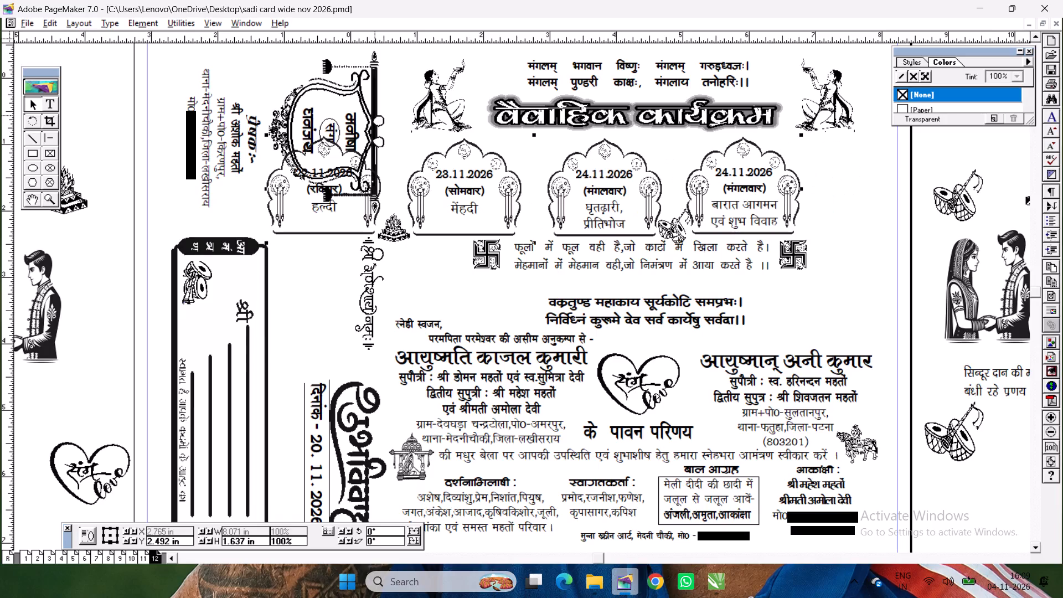
Fit the four-arch group between the वैवाहिक कार्यक्रम heading and the फूलो में फूल verse, about 7.06 in wide and 1.5 in high.
{"action": "left_click_drag", "start_coordinate": [609, 206], "coordinate": [652, 209]}
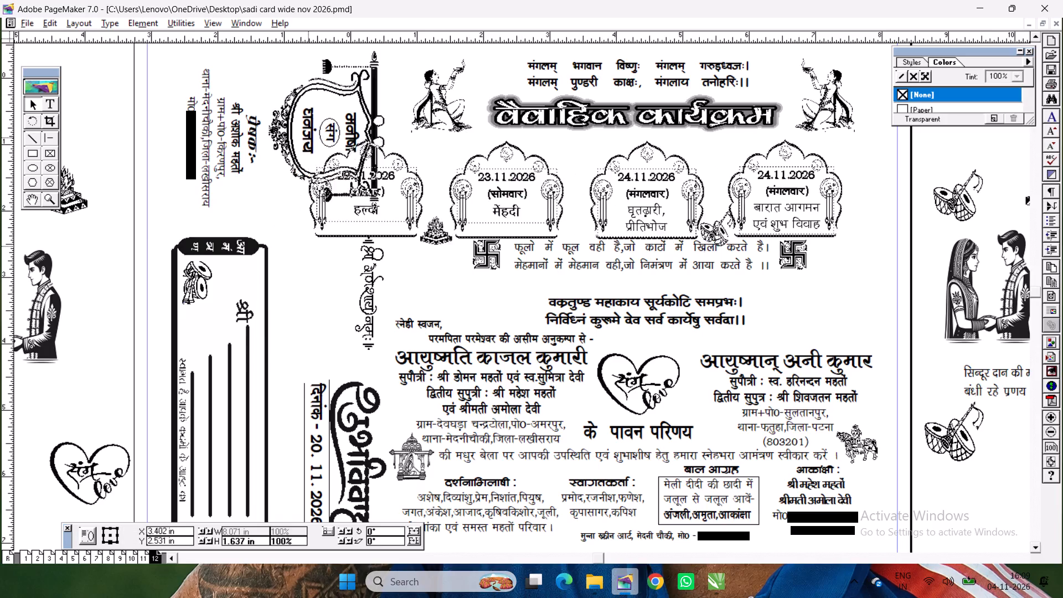
{"action": "left_click_drag", "start_coordinate": [652, 209], "coordinate": [746, 205]}
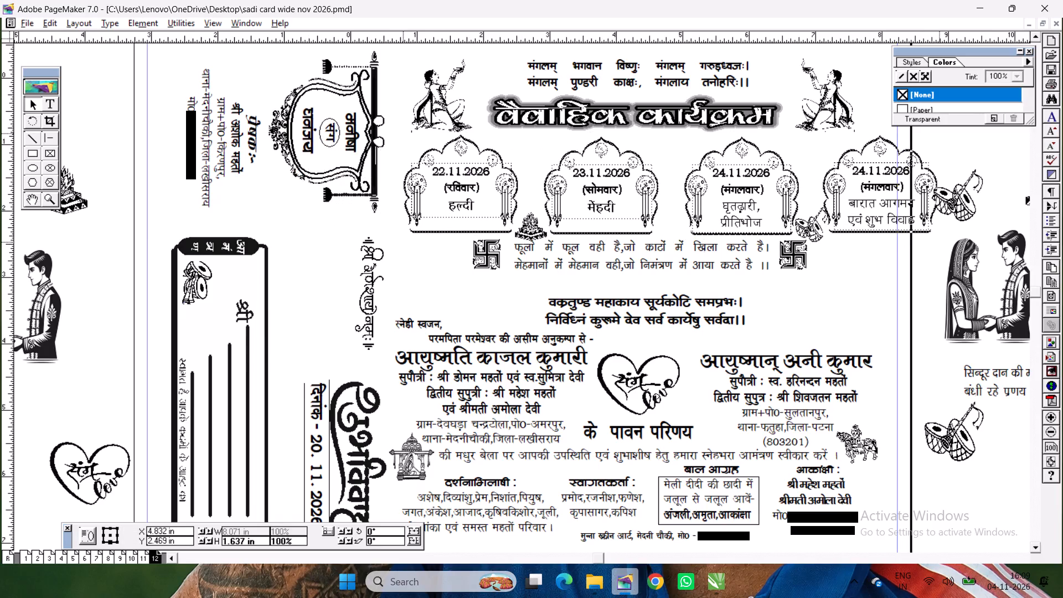
{"action": "left_click_drag", "start_coordinate": [746, 205], "coordinate": [744, 205]}
{"action": "left_click_drag", "start_coordinate": [936, 241], "coordinate": [878, 234]}
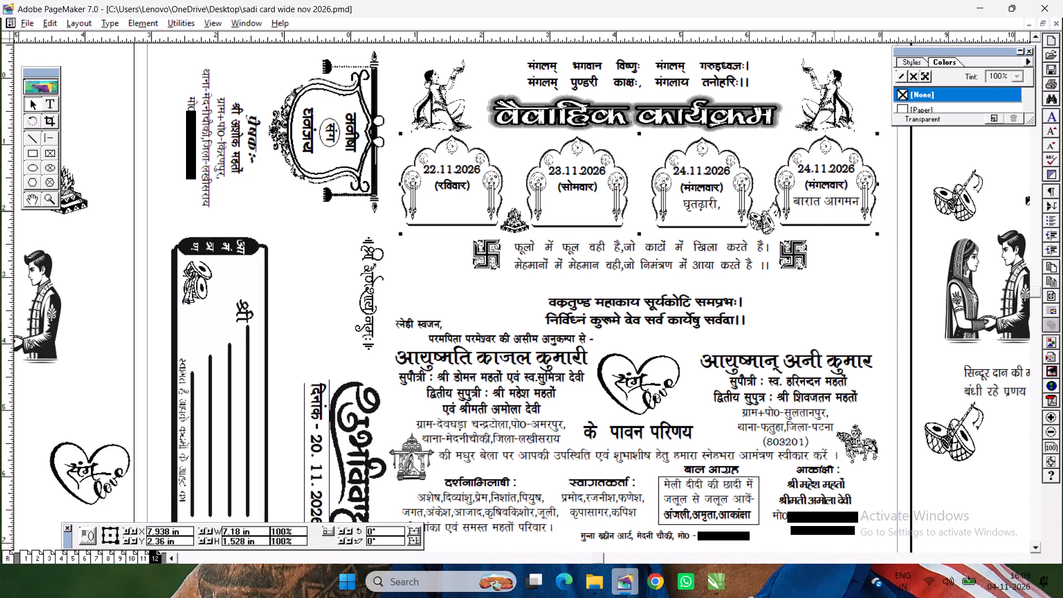
{"action": "left_click_drag", "start_coordinate": [833, 210], "coordinate": [833, 214]}
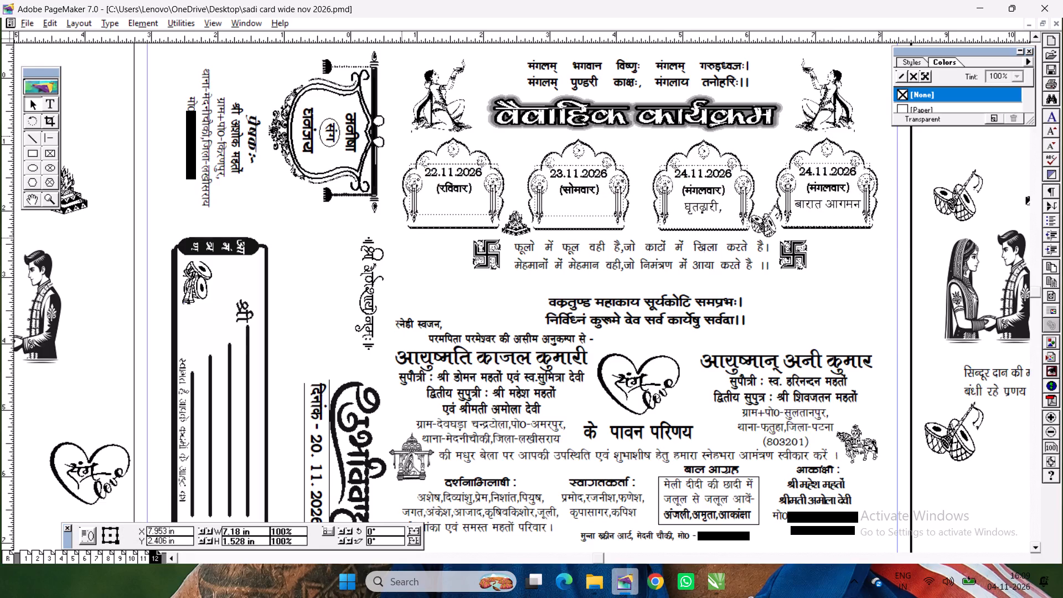
{"action": "left_click_drag", "start_coordinate": [833, 214], "coordinate": [826, 214]}
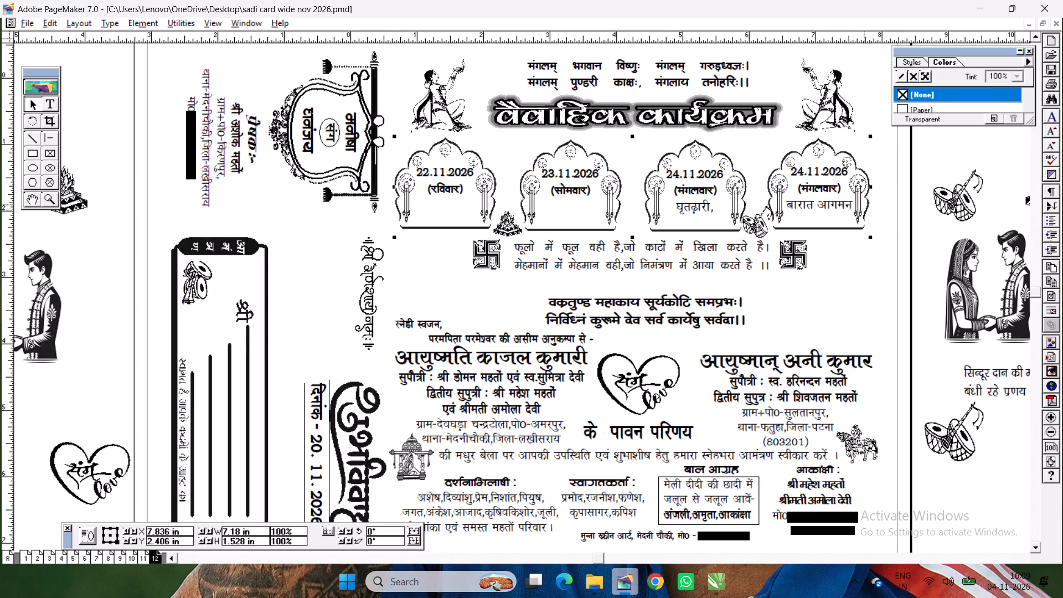
{"action": "left_click_drag", "start_coordinate": [873, 187], "coordinate": [864, 187]}
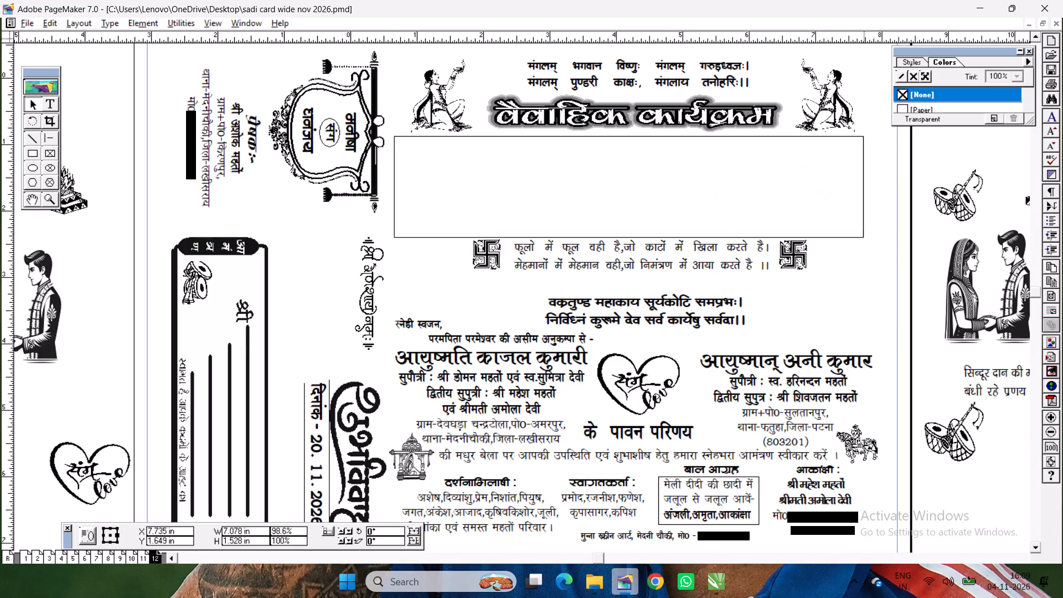
{"action": "left_click_drag", "start_coordinate": [864, 187], "coordinate": [863, 187]}
{"action": "left_click", "coordinate": [629, 138]}
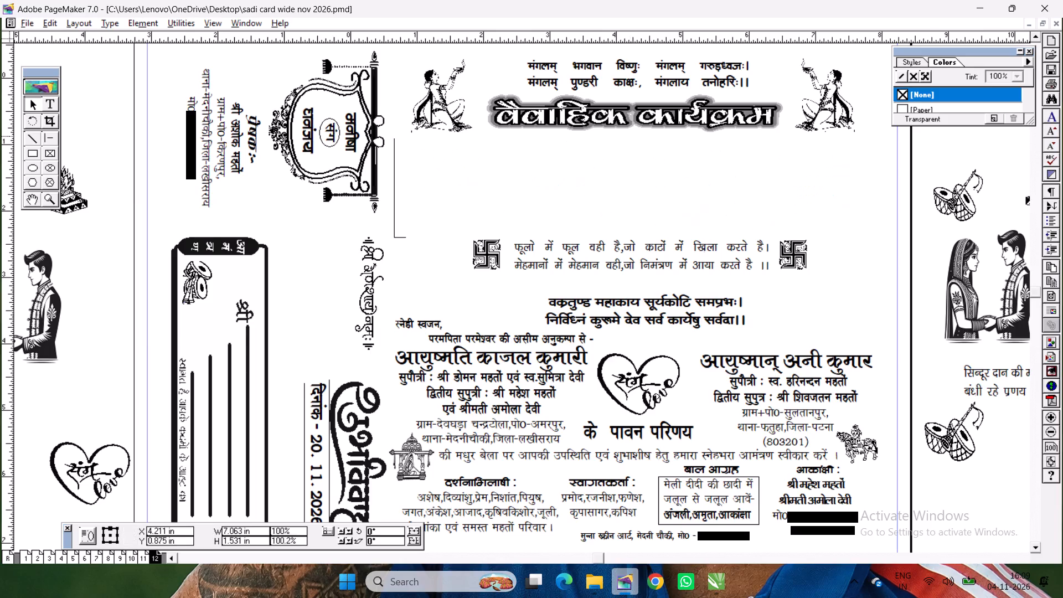
{"action": "left_click", "coordinate": [632, 187]}
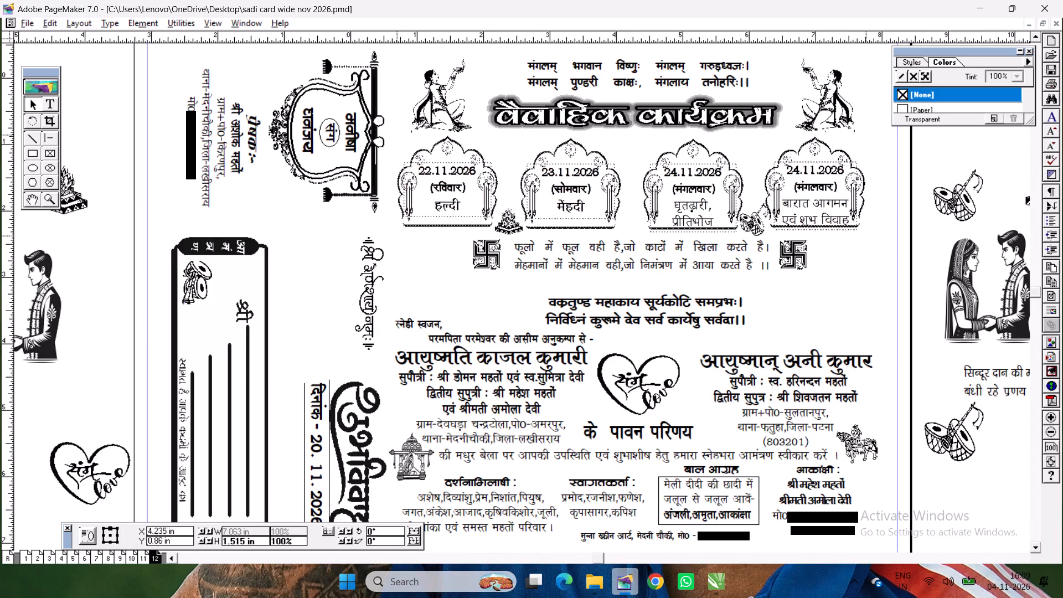
{"action": "left_click", "coordinate": [925, 126]}
{"action": "left_click_drag", "start_coordinate": [927, 134], "coordinate": [637, 238]}
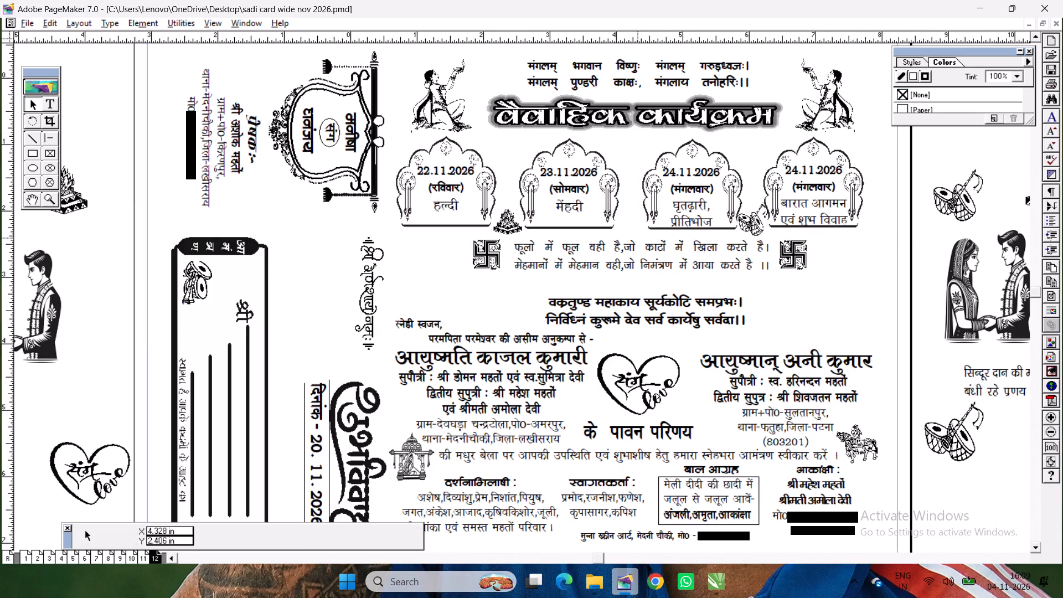
Select the day number of the date in the first arch, above रविवार and हल्दी.
{"action": "left_click", "coordinate": [457, 198]}
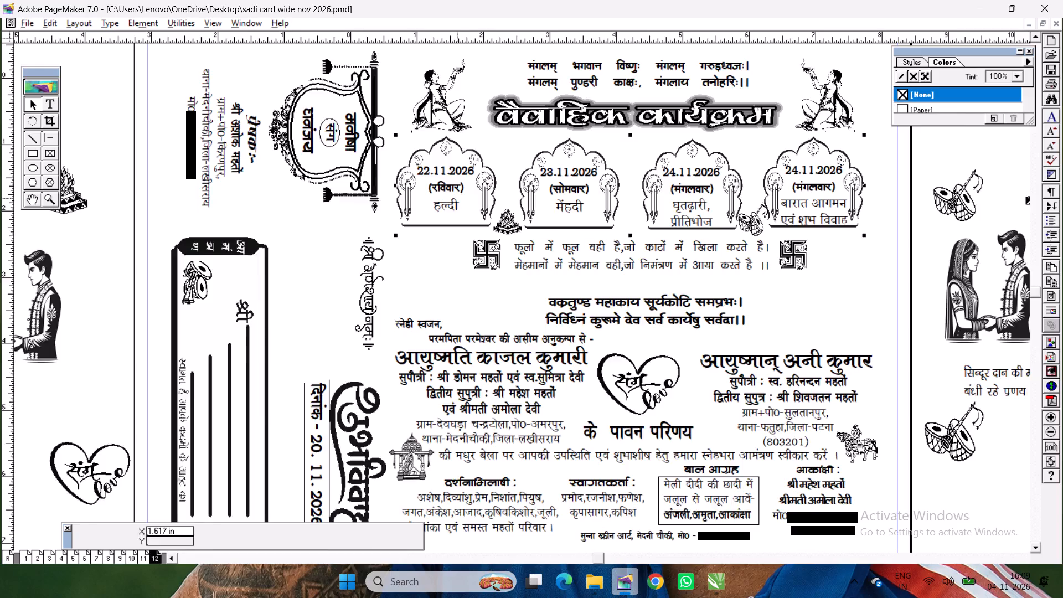
{"action": "key", "text": "ctrl+2"}
{"action": "left_click", "coordinate": [49, 106]}
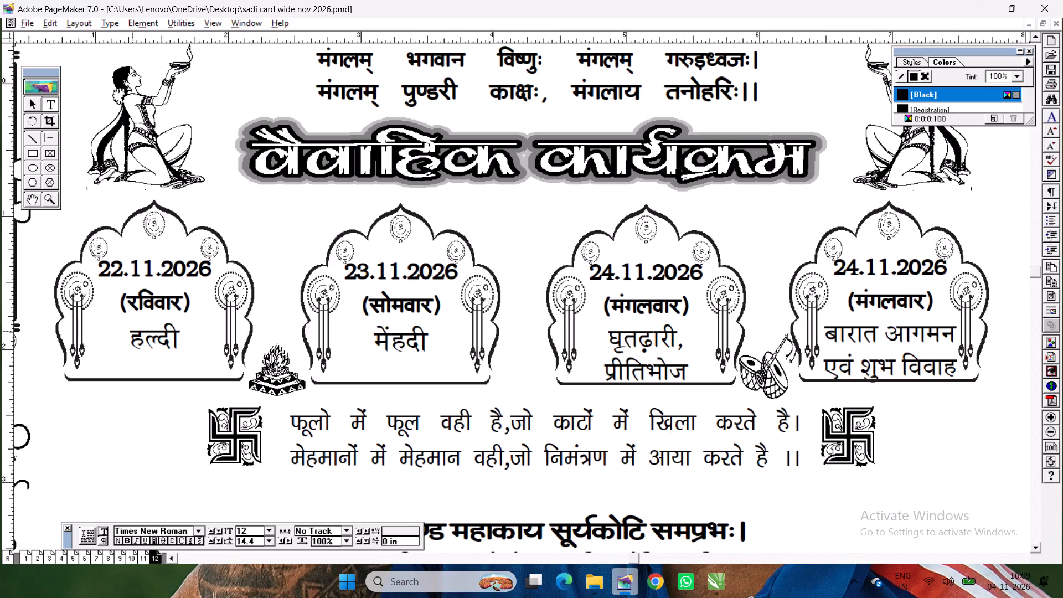
{"action": "left_click_drag", "start_coordinate": [118, 275], "coordinate": [102, 274]}
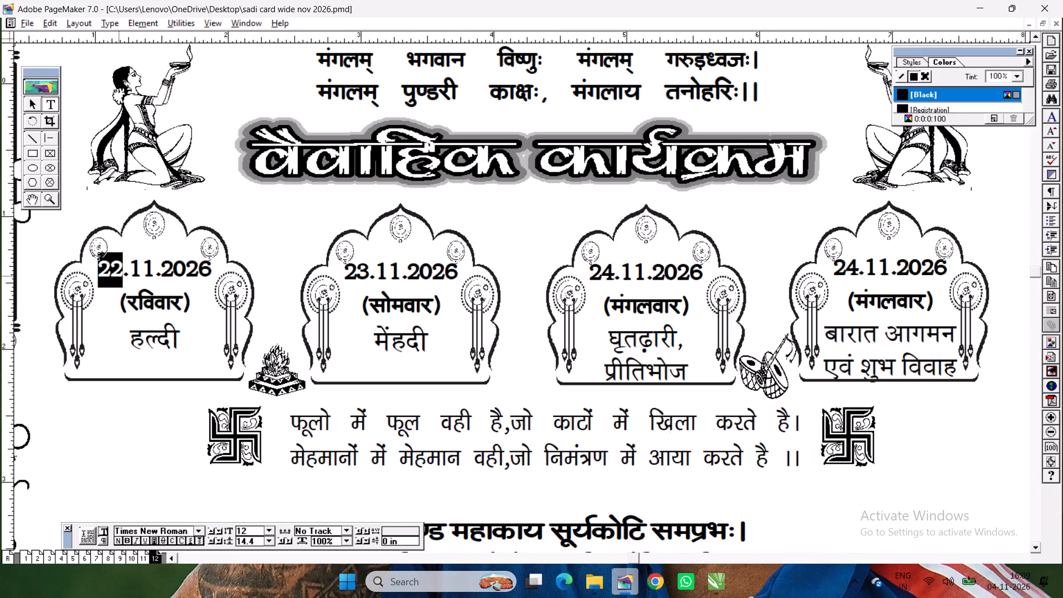
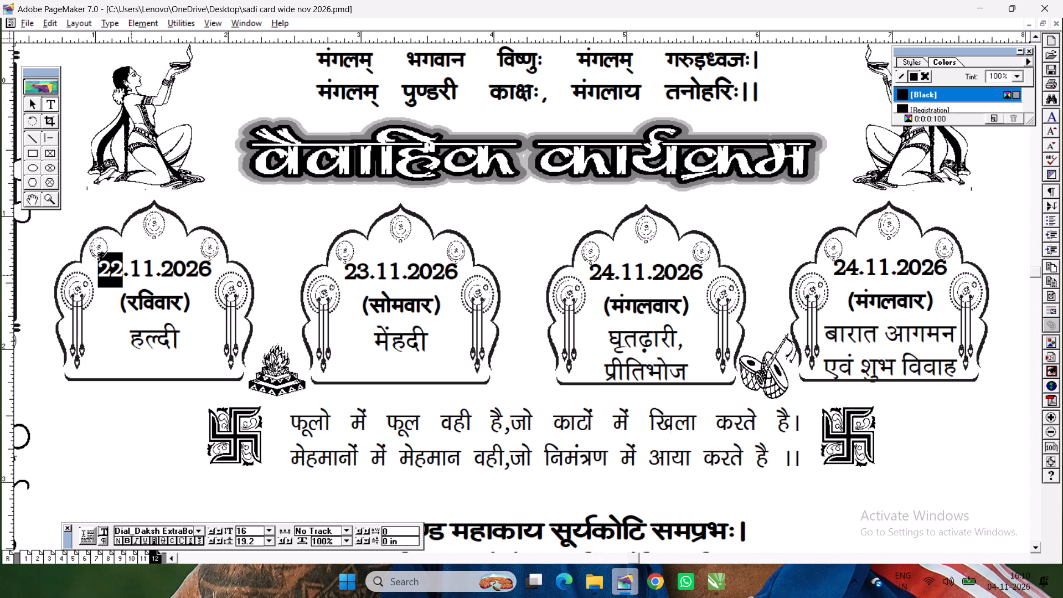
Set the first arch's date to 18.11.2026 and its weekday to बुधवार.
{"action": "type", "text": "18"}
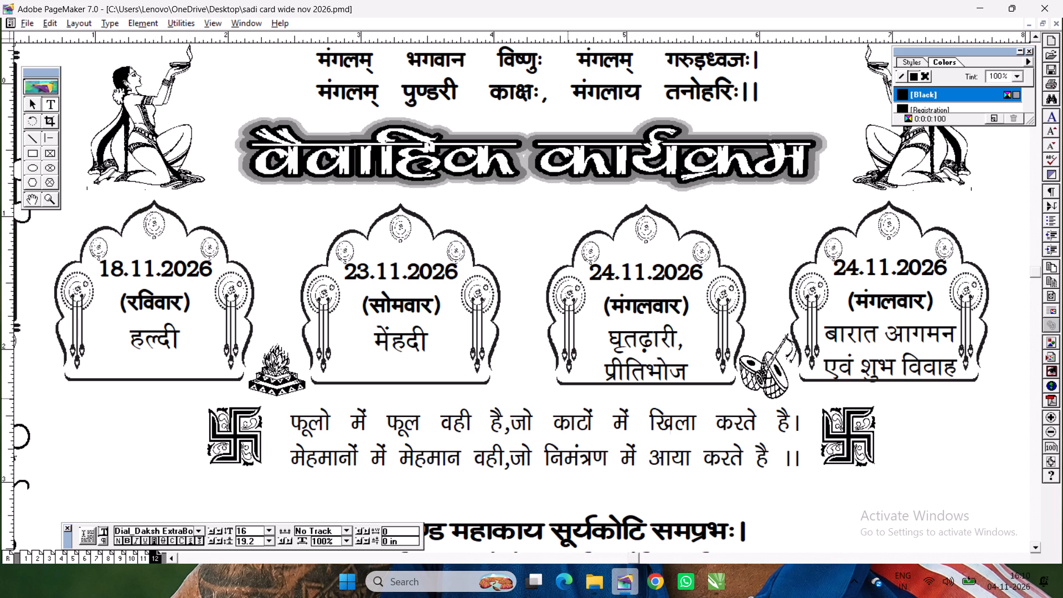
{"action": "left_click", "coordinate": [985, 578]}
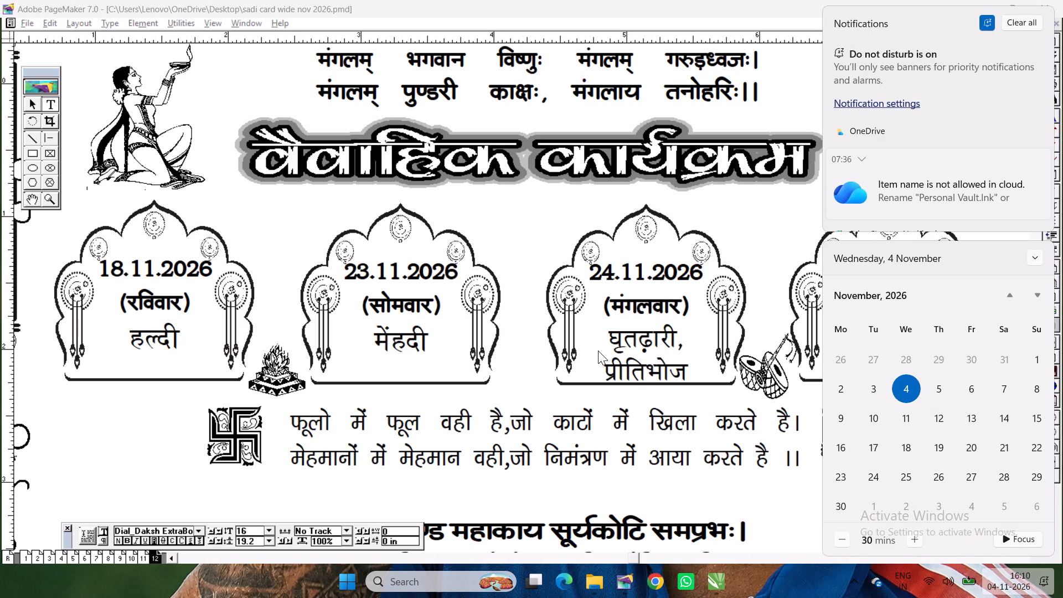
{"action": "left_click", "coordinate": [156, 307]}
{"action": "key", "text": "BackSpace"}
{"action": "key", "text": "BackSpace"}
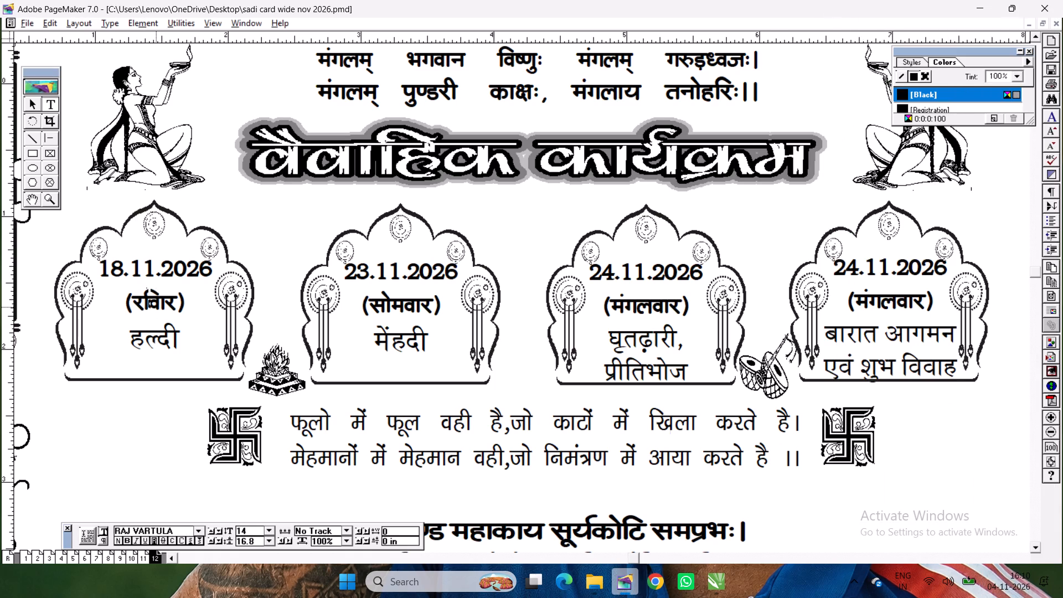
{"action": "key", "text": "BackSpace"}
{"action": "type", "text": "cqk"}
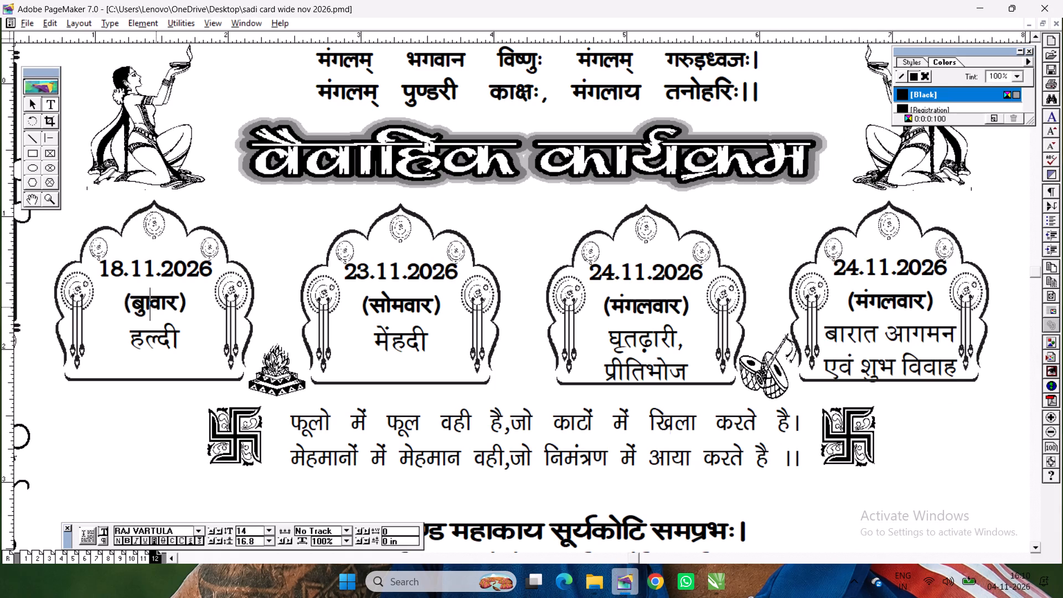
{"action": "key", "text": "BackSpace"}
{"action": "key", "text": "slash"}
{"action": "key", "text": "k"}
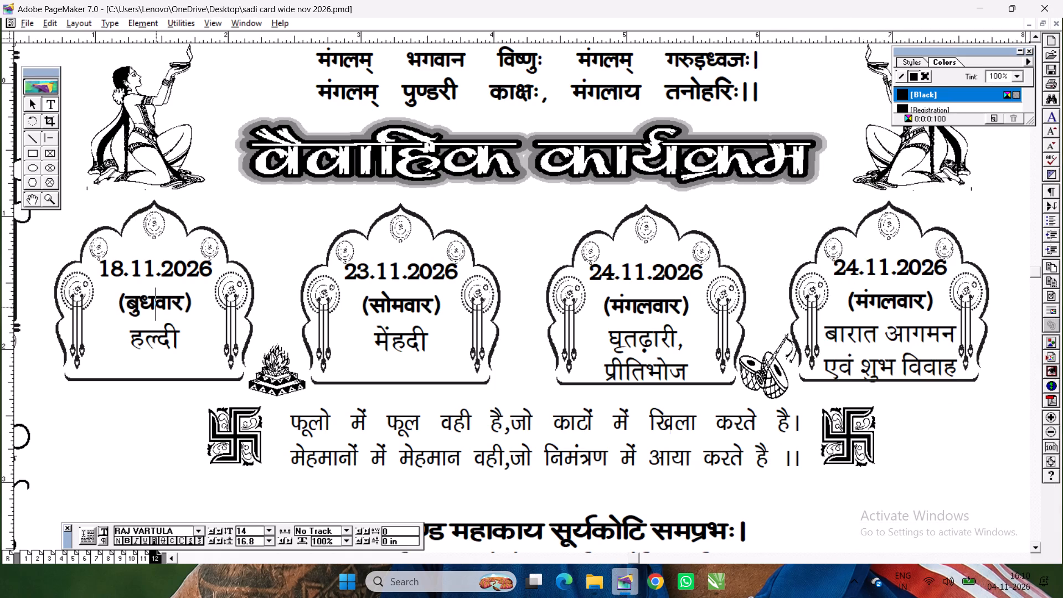
Remove the ceremony name हल्दी below the weekday in the first arch and begin its replacement with श.
{"action": "left_click_drag", "start_coordinate": [126, 344], "coordinate": [204, 343]}
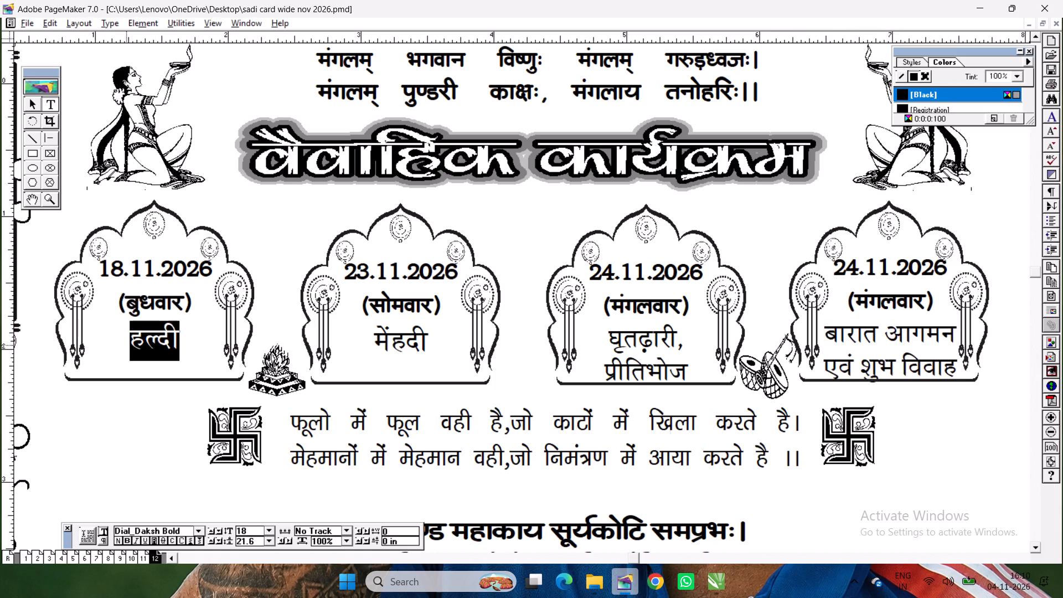
{"action": "type", "text": "'kq"}
{"action": "key", "text": "BackSpace"}
{"action": "key", "text": "BackSpace"}
{"action": "key", "text": "BackSpace"}
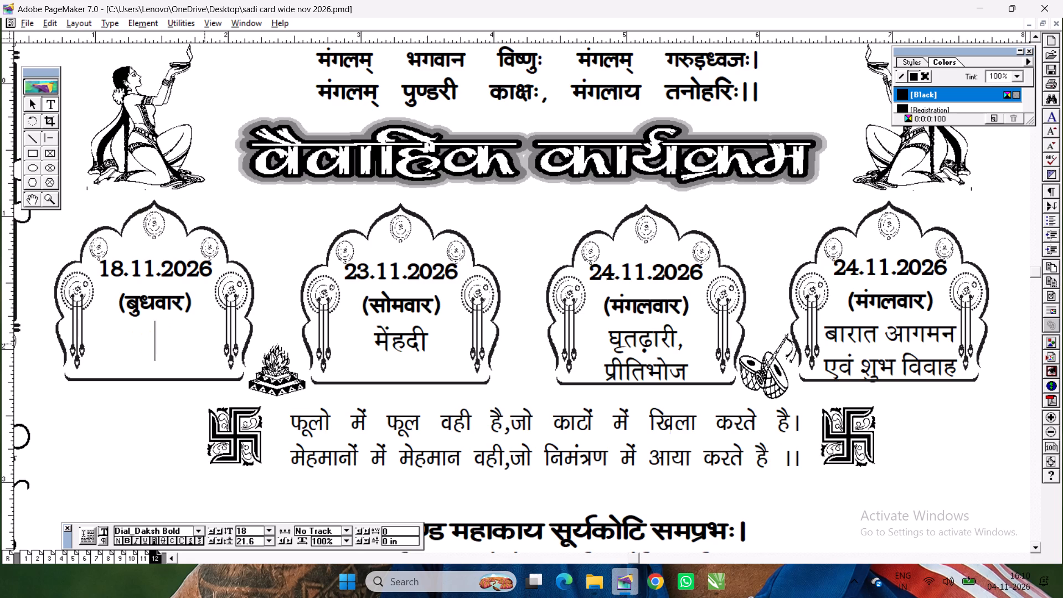
{"action": "type", "text": "''q"}
{"action": "key", "text": "BackSpace"}
{"action": "key", "text": "Left"}
{"action": "type", "text": "kq"}
{"action": "key", "text": "BackSpace"}
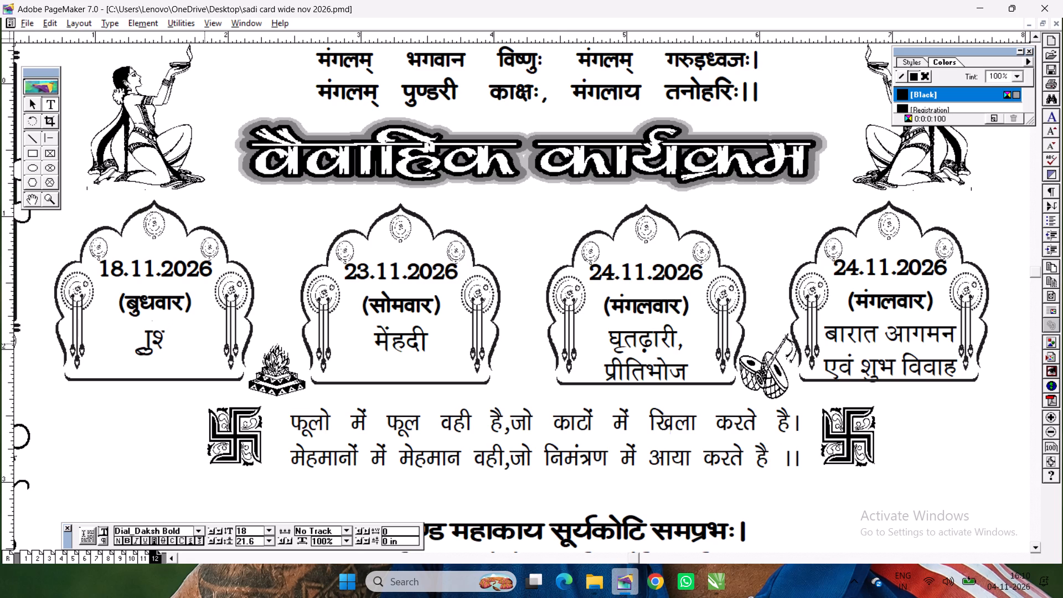
{"action": "key", "text": "BackSpace"}
{"action": "key", "text": "BackSpace"}
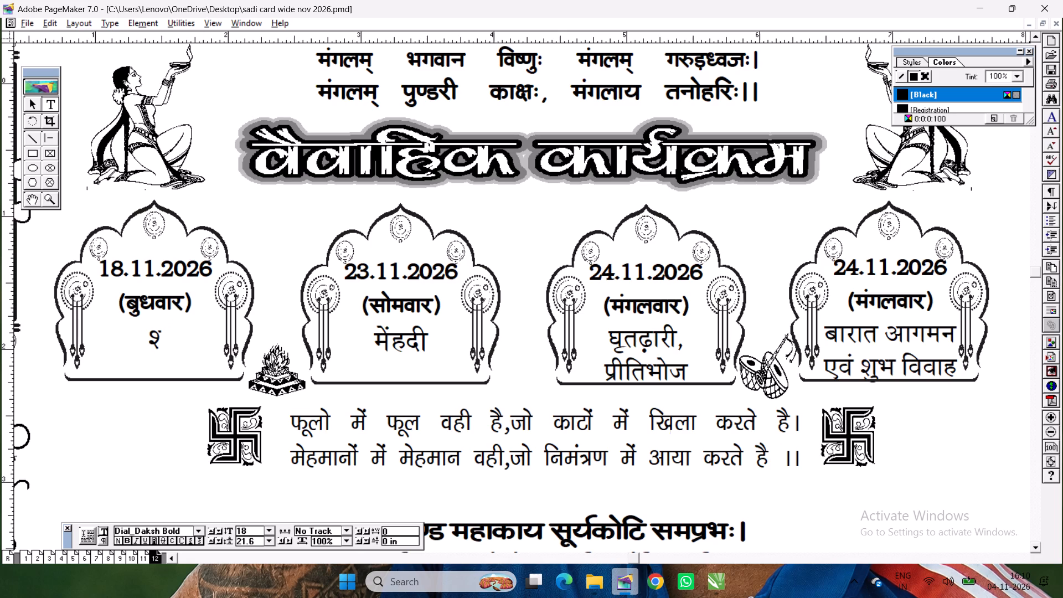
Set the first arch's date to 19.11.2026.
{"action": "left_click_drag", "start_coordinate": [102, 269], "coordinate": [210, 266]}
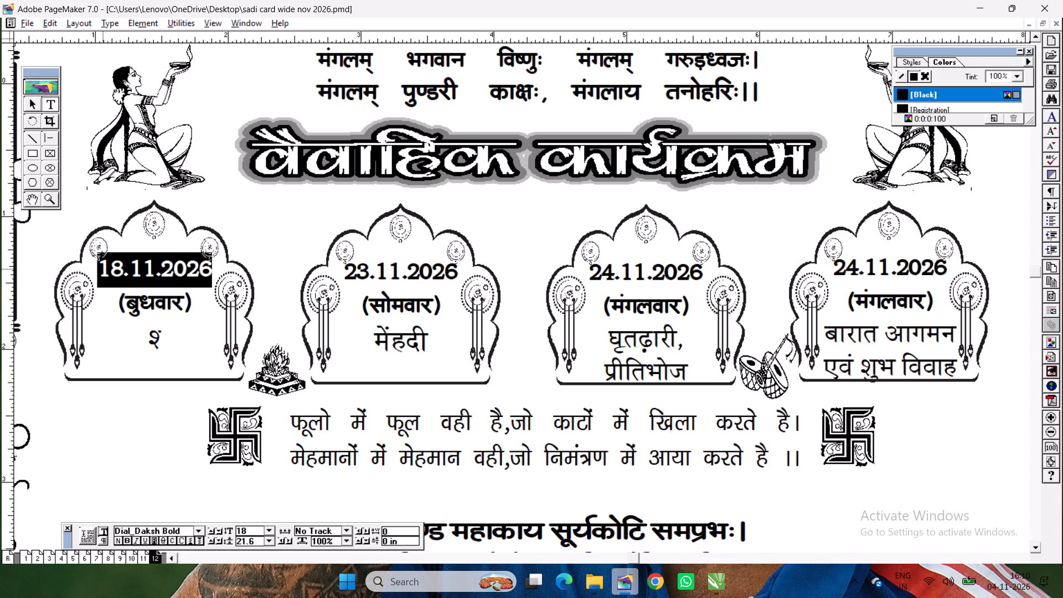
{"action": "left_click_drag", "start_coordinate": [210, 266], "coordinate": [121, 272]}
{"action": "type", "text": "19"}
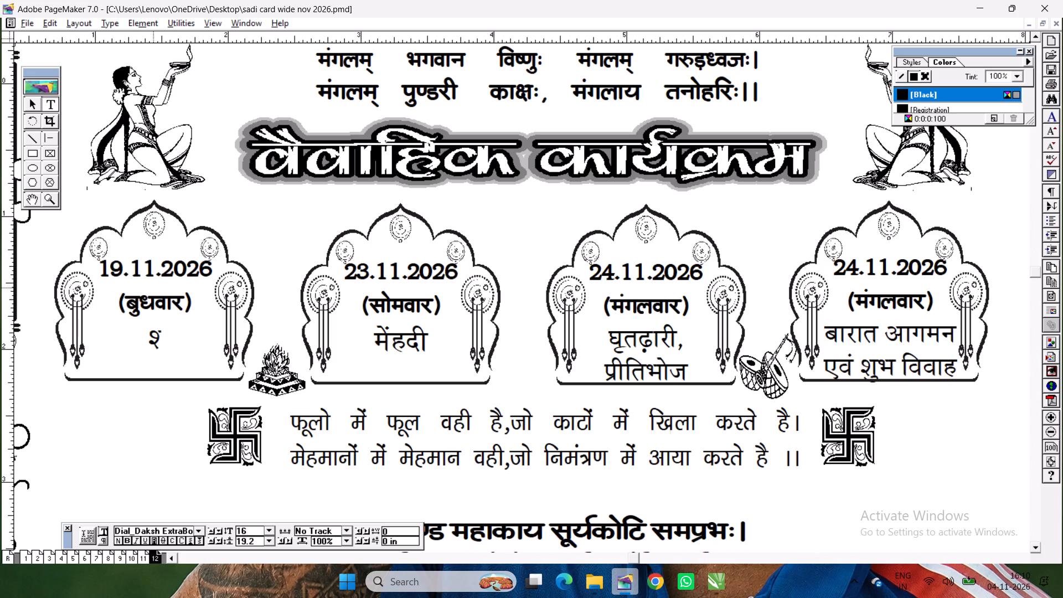
Change the weekday in the first arch to शुक्रवार.
{"action": "left_click", "coordinate": [154, 306]}
{"action": "key", "text": "BackSpace"}
{"action": "key", "text": "BackSpace"}
{"action": "key", "text": "BackSpace"}
{"action": "key", "text": "BackSpace"}
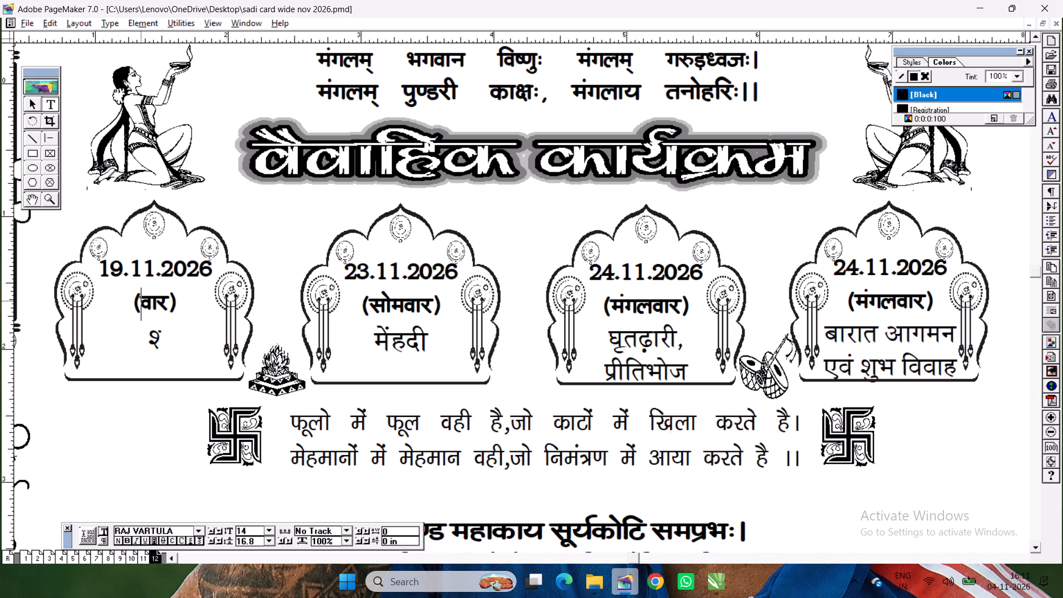
{"action": "type", "text": "'kq"}
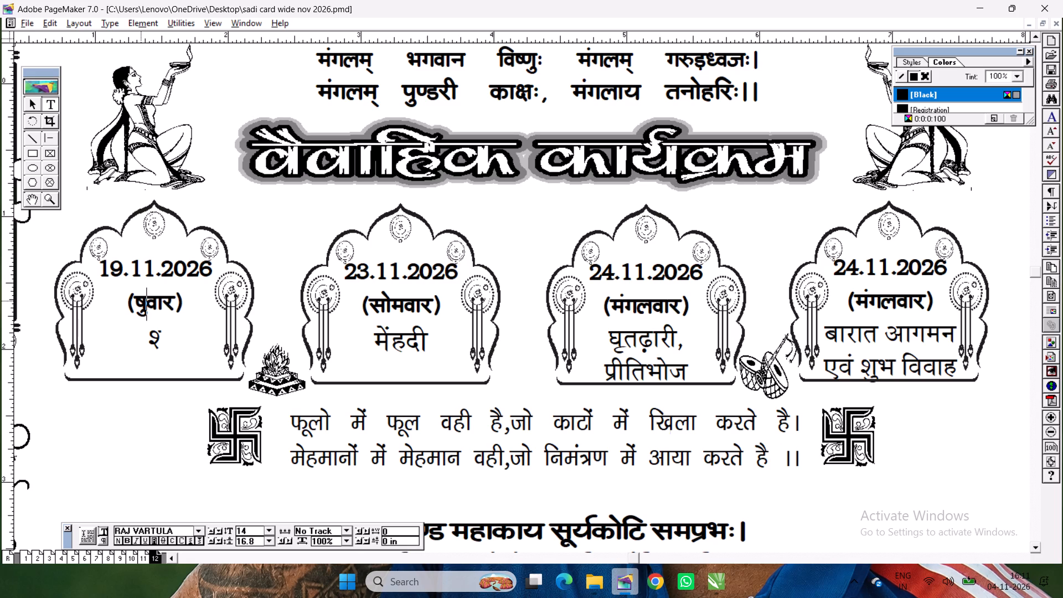
{"action": "key", "text": "BackSpace"}
{"action": "key", "text": "BackSpace"}
{"action": "key", "text": "shift+quotedbl"}
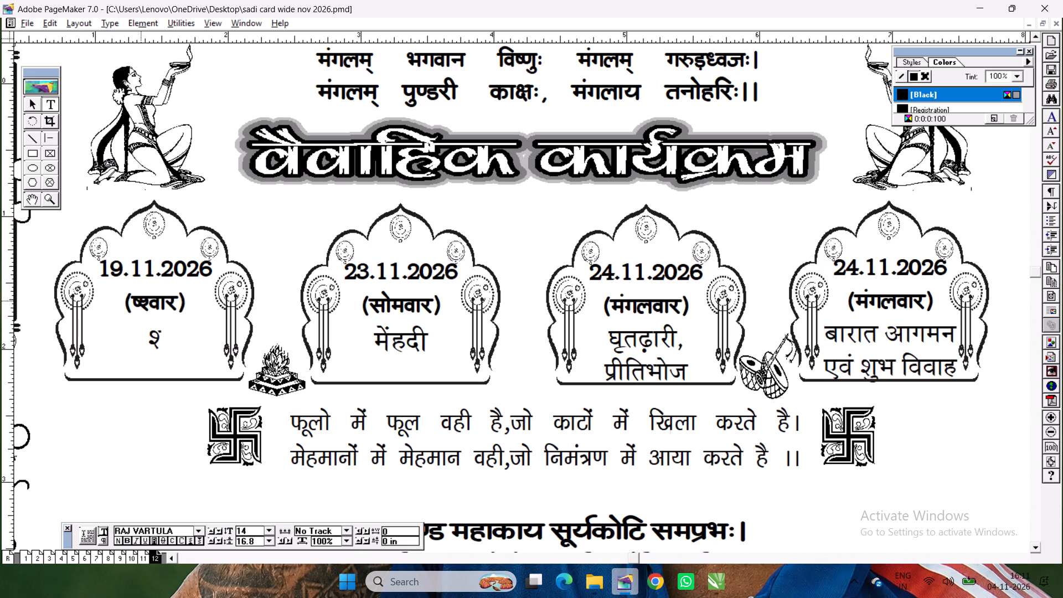
{"action": "key", "text": "Left"}
{"action": "key", "text": "BackSpace"}
{"action": "key", "text": "Right"}
{"action": "type", "text": "kq"}
{"action": "key", "text": "alt+0"}
{"action": "key", "text": "alt+2"}
{"action": "key", "text": "alt+1"}
{"action": "key", "text": "alt+6"}
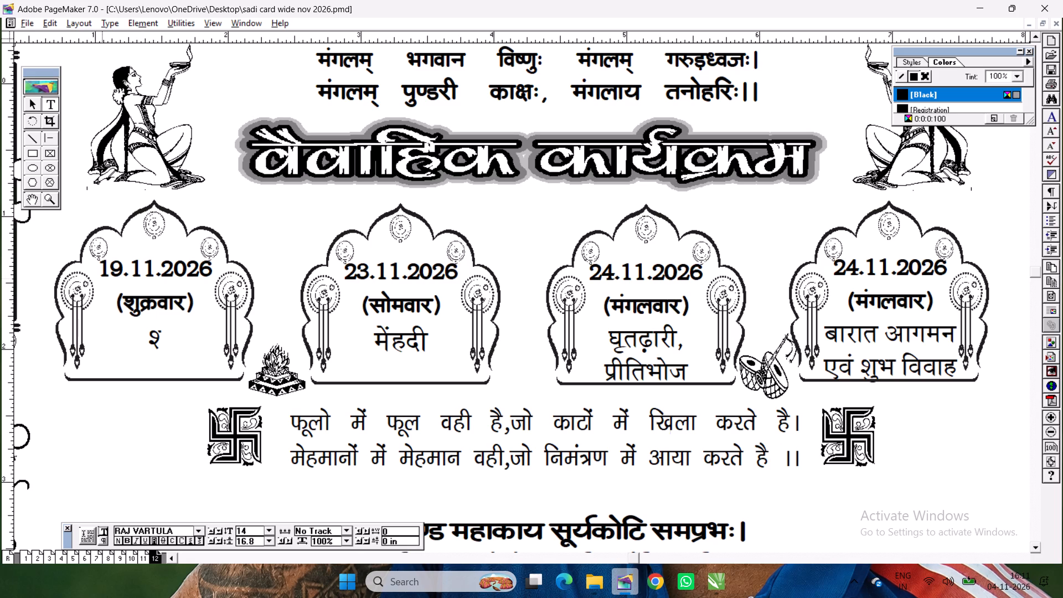
Set the first arch's date to 20.11.2026.
{"action": "left_click_drag", "start_coordinate": [105, 266], "coordinate": [116, 269]}
{"action": "key", "text": "BackSpace"}
{"action": "key", "text": "BackSpace"}
{"action": "type", "text": "20"}
Replace the leftover letter below शुक्रवार in the first arch with the ceremony name मंडपपूजन.
{"action": "left_click", "coordinate": [173, 335]}
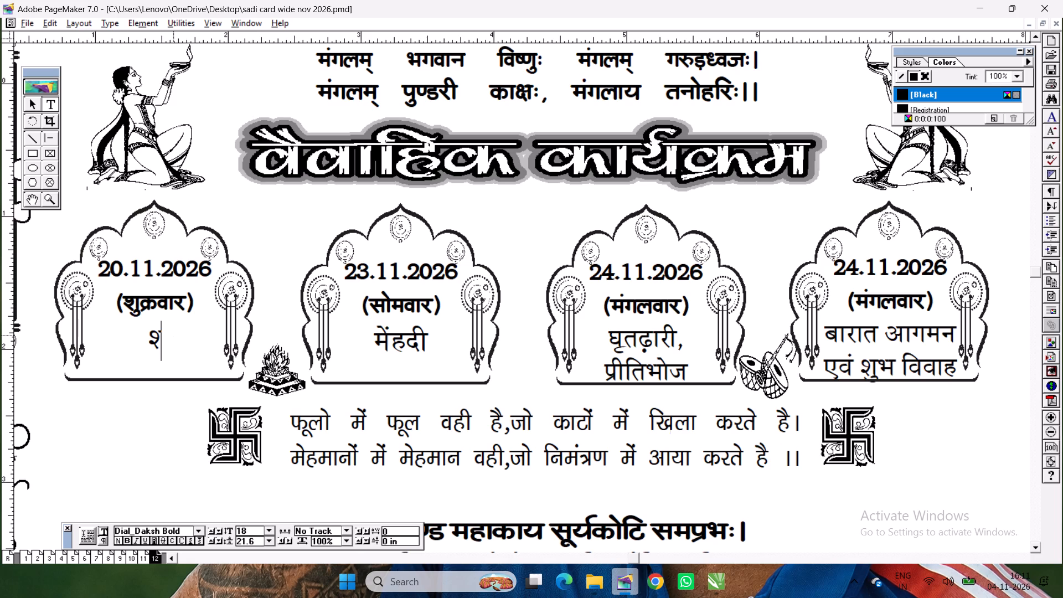
{"action": "type", "text": "ea"}
{"action": "key", "text": "BackSpace"}
{"action": "key", "text": "BackSpace"}
{"action": "key", "text": "BackSpace"}
{"action": "type", "text": "eaMiiwtu"}
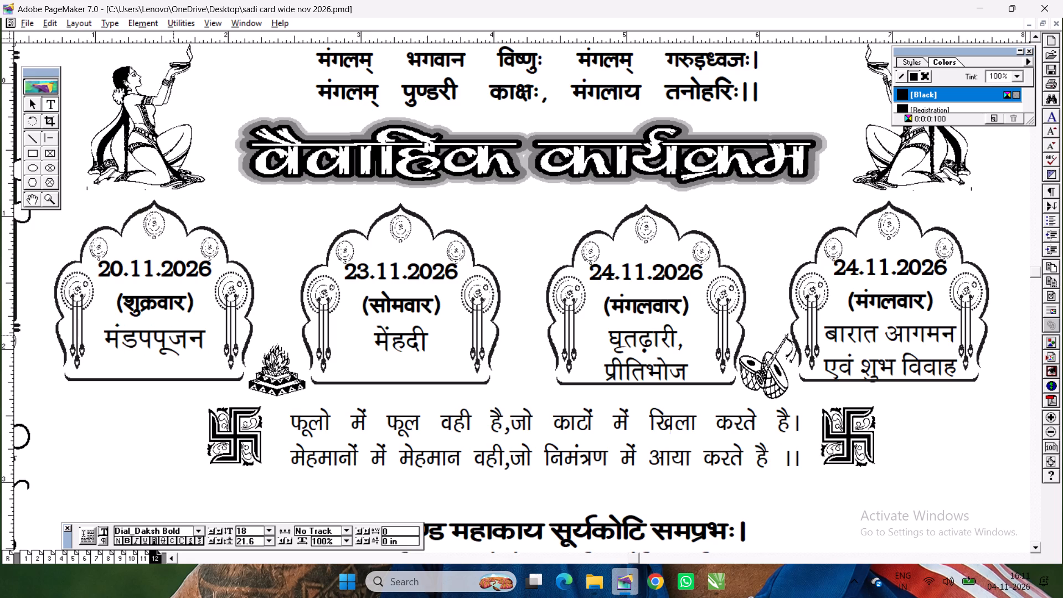
Reduce the text size of मंडपपूजन in the first arch to 15 points.
{"action": "left_click_drag", "start_coordinate": [207, 337], "coordinate": [85, 342]}
{"action": "key", "text": "ctrl+shift+comma"}
{"action": "key", "text": "ctrl+shift+comma"}
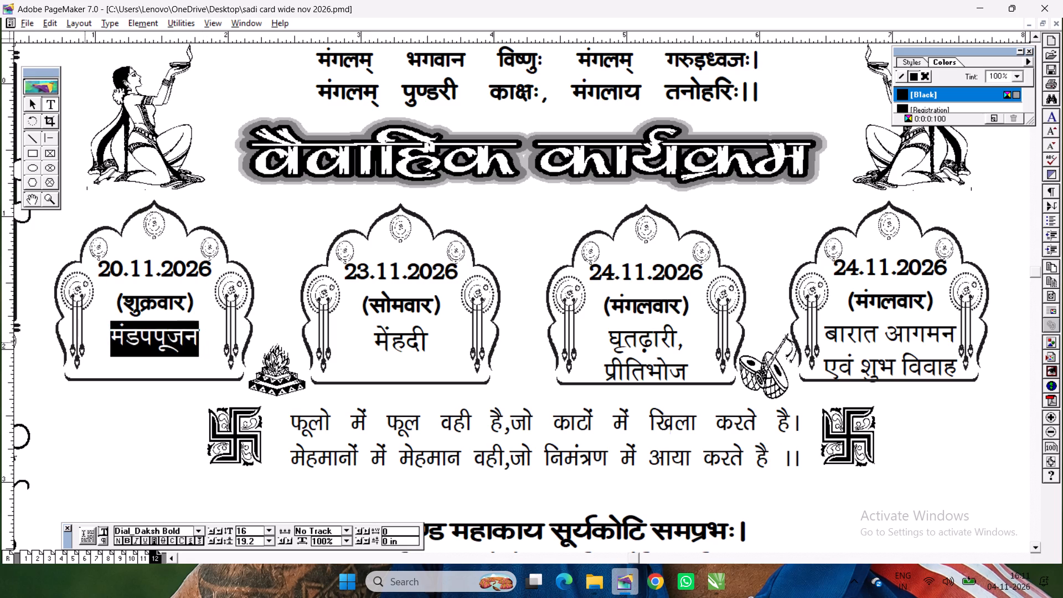
{"action": "key", "text": "ctrl+shift+comma"}
Add a comma after मंडपपूजन and enter घृतढ़ारी, on a second line below it in the first arch.
{"action": "left_click", "coordinate": [193, 339]}
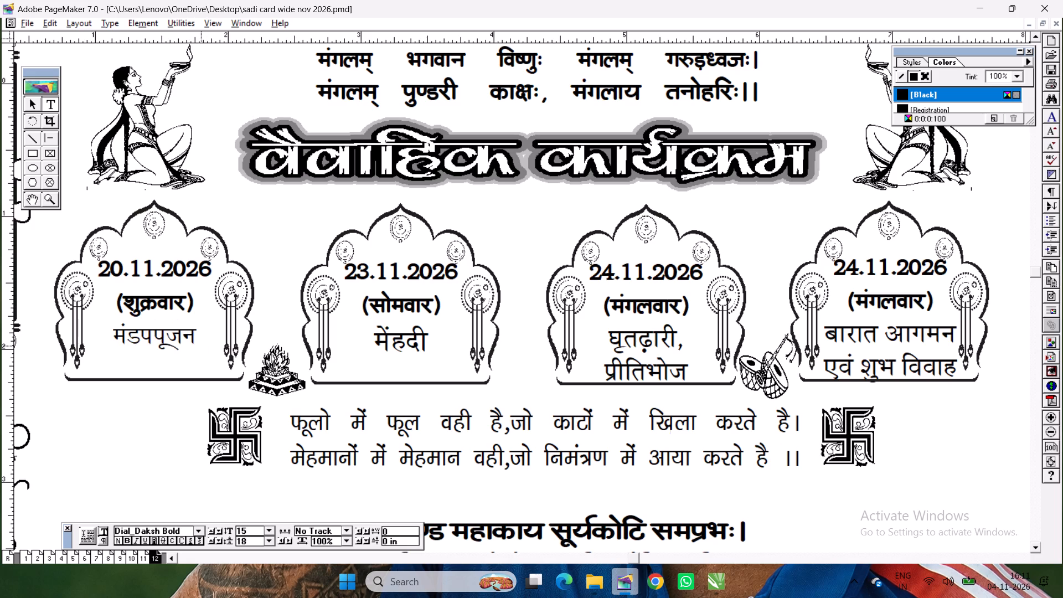
{"action": "key", "text": "bracketright"}
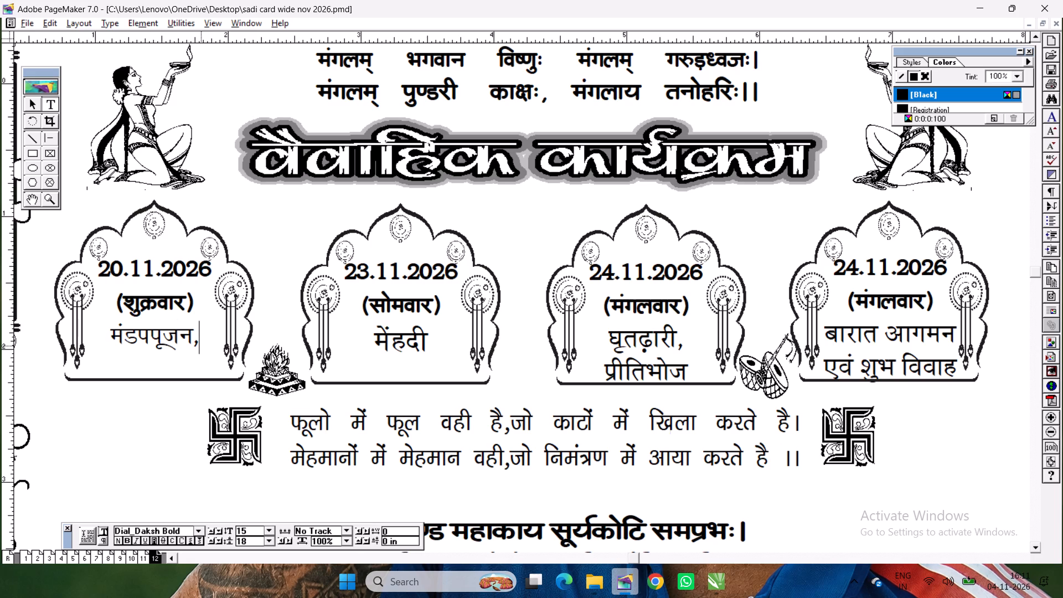
{"action": "key", "text": "Return"}
{"action": "type", "text": "?kw"}
{"action": "key", "text": "BackSpace"}
{"action": "type", "text": "`r<"}
{"action": "key", "text": "shift+underscore"}
{"action": "key", "text": "BackSpace"}
{"action": "type", "text": "+kjh"}
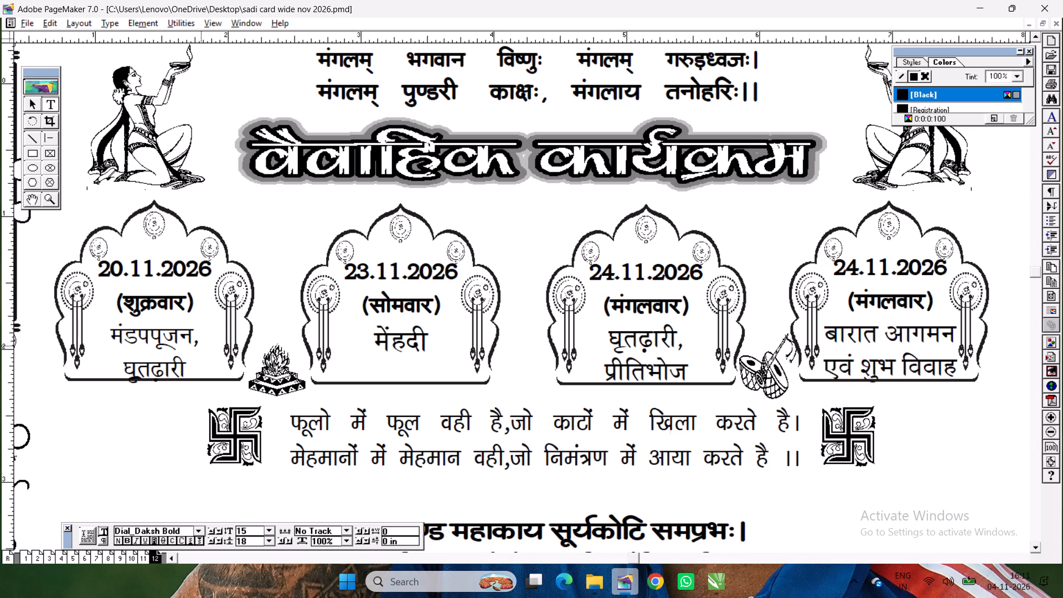
{"action": "key", "text": "bracketright"}
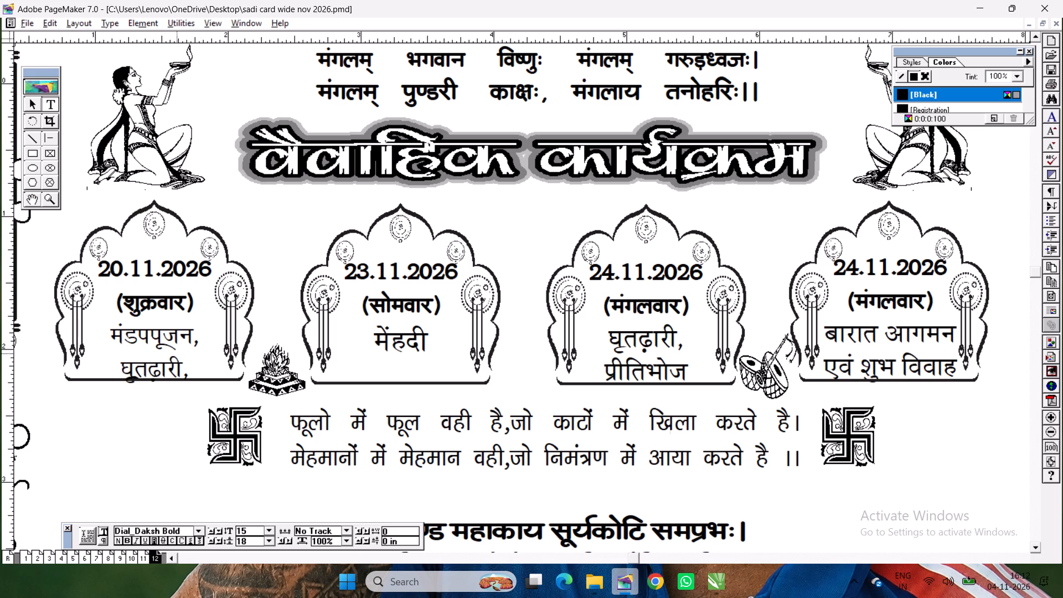
Copy the two ceremony lines मंडपपूजन, and घृतढ़ारी, from the first arch.
{"action": "left_click_drag", "start_coordinate": [106, 339], "coordinate": [213, 396]}
{"action": "key", "text": "ctrl+c"}
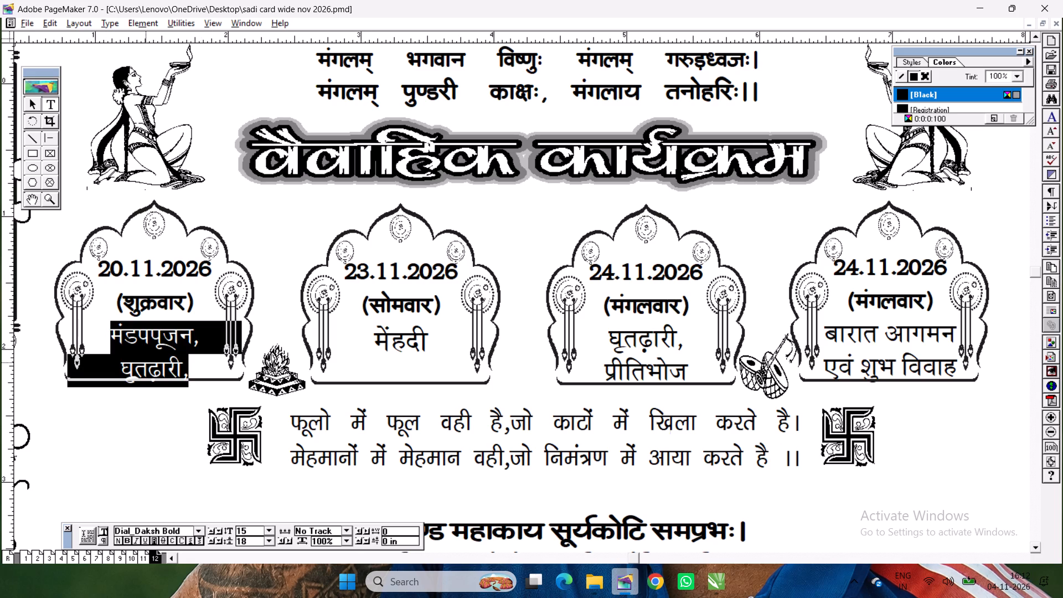
Replace the two ceremony lines in the first arch with शुभ मटकोर.
{"action": "type", "text": "''"}
{"action": "key", "text": "Left"}
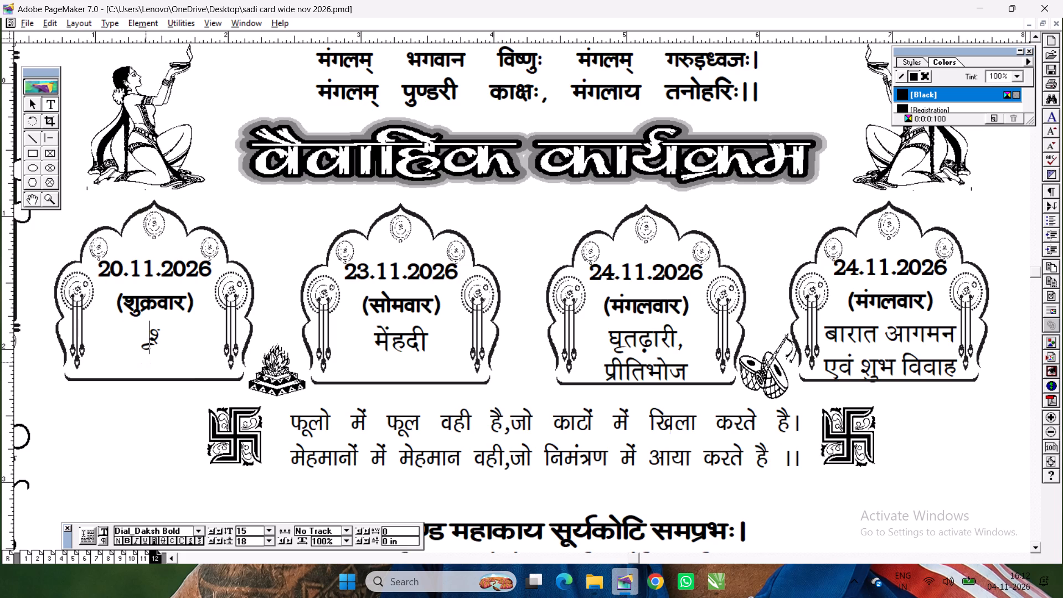
{"action": "key", "text": "BackSpace"}
{"action": "key", "text": "Right"}
{"action": "type", "text": "kqHk e"}
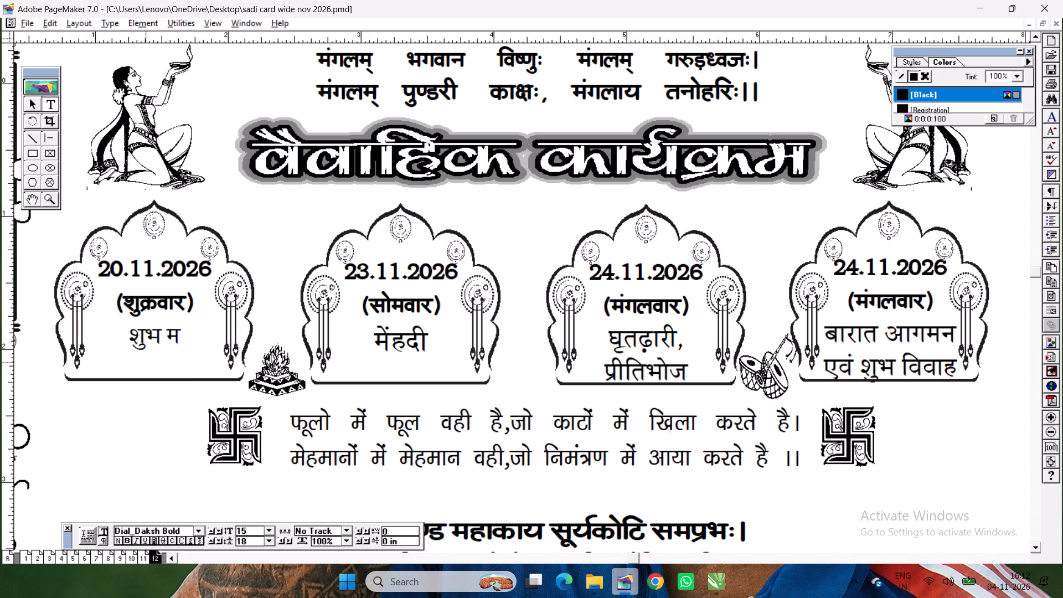
{"action": "key", "text": "shift+v"}
{"action": "type", "text": "dksj"}
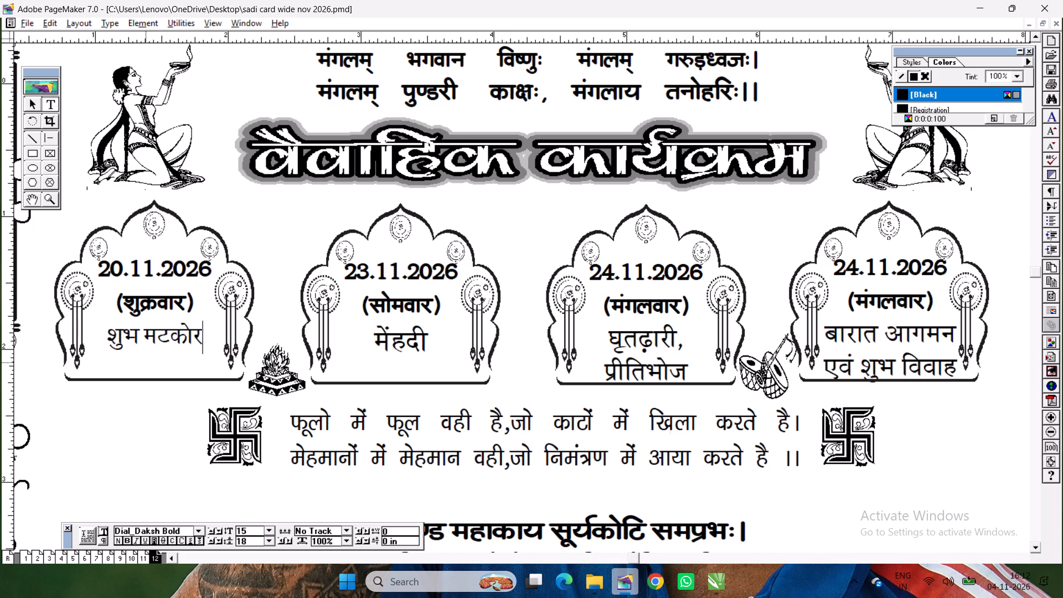
Replace मेंहदी in the second arch with the copied lines मंडपपूजन, and घृतढ़ारी,.
{"action": "left_click_drag", "start_coordinate": [359, 339], "coordinate": [457, 348]}
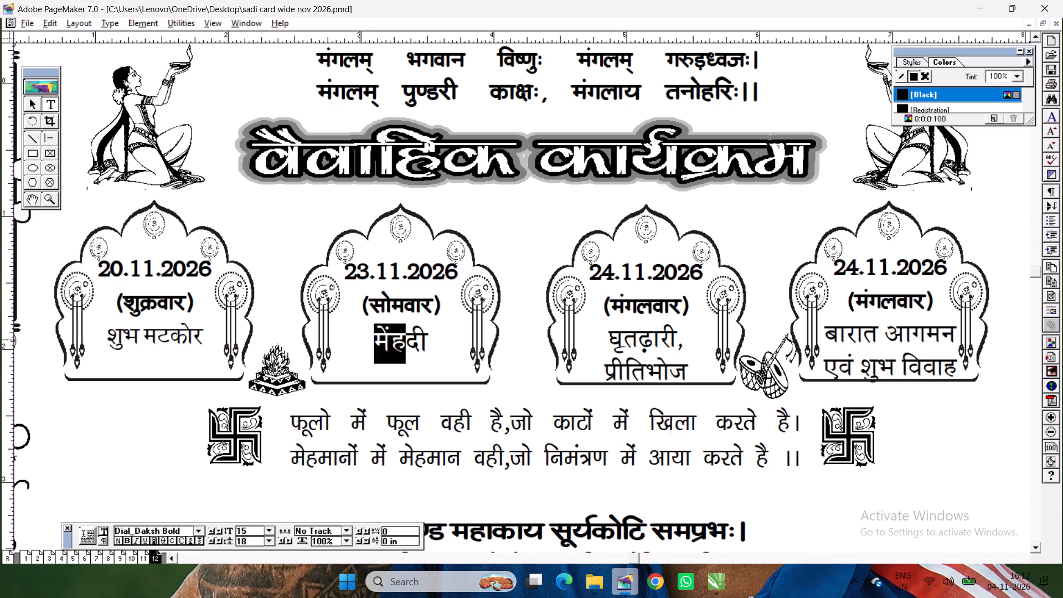
{"action": "left_click_drag", "start_coordinate": [457, 348], "coordinate": [461, 349]}
{"action": "key", "text": "ctrl+v"}
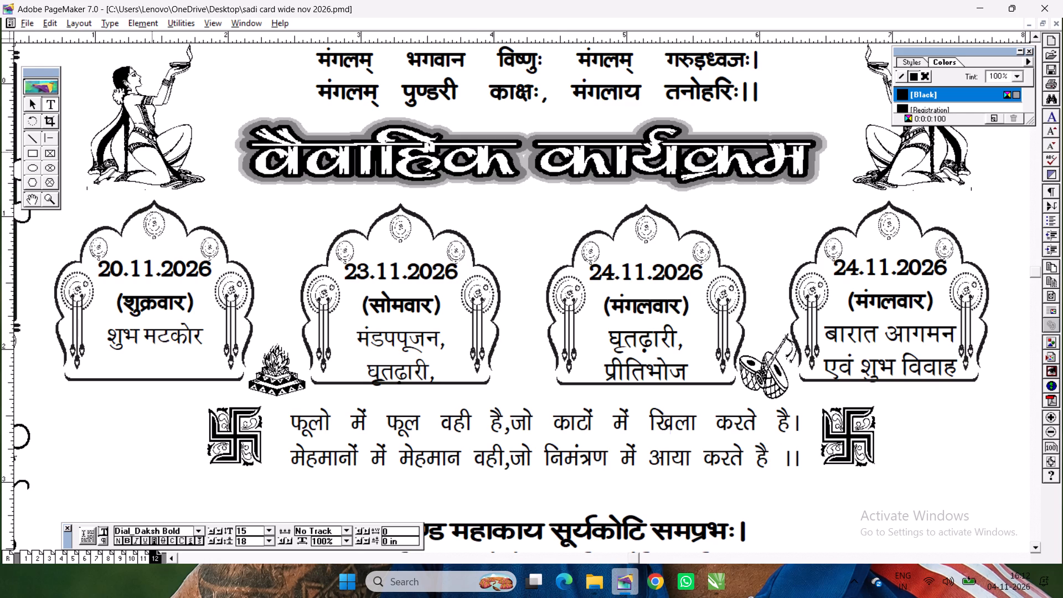
Ungroup the four-arch ceremony programme and deselect its parts.
{"action": "left_click", "coordinate": [31, 98]}
{"action": "left_click", "coordinate": [404, 327]}
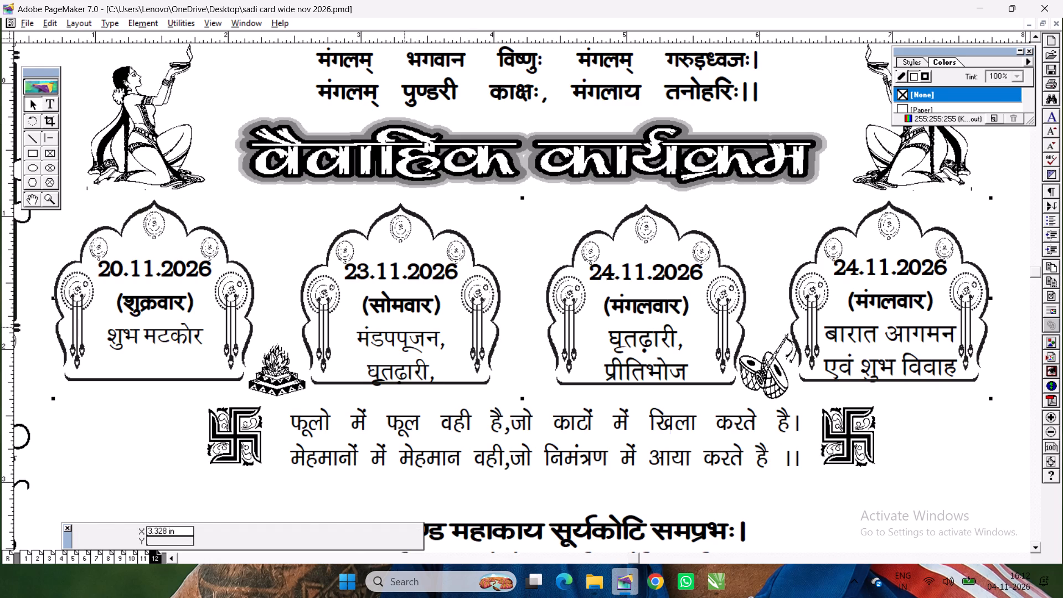
{"action": "key", "text": "ctrl+shift+g"}
{"action": "left_click", "coordinate": [255, 235]}
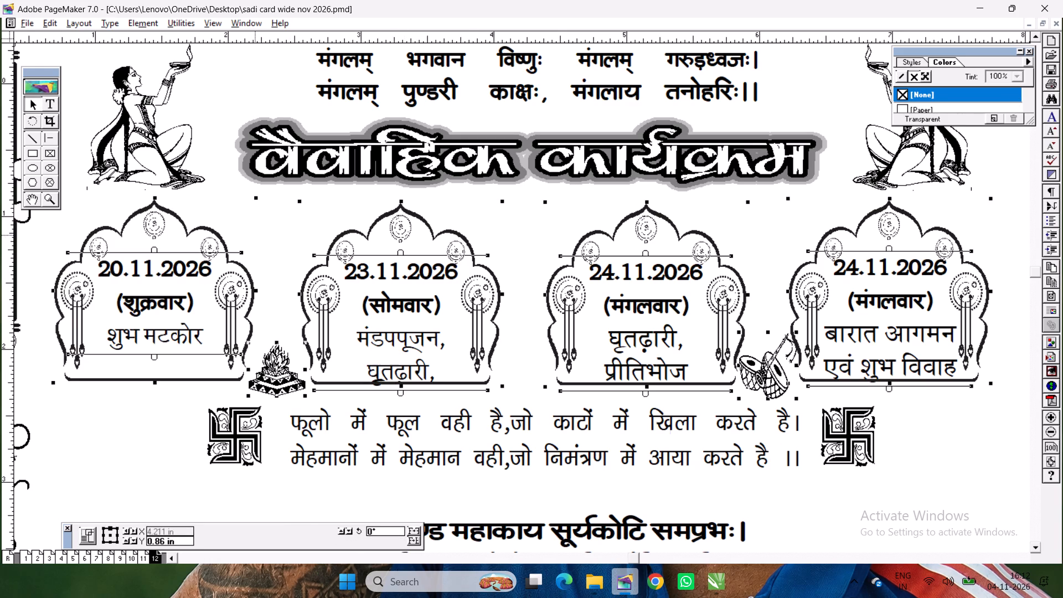
{"action": "left_click", "coordinate": [278, 242]}
Move the first arch's date, weekday and शुभ मटकोर text block slightly down within the arch.
{"action": "left_click", "coordinate": [167, 384]}
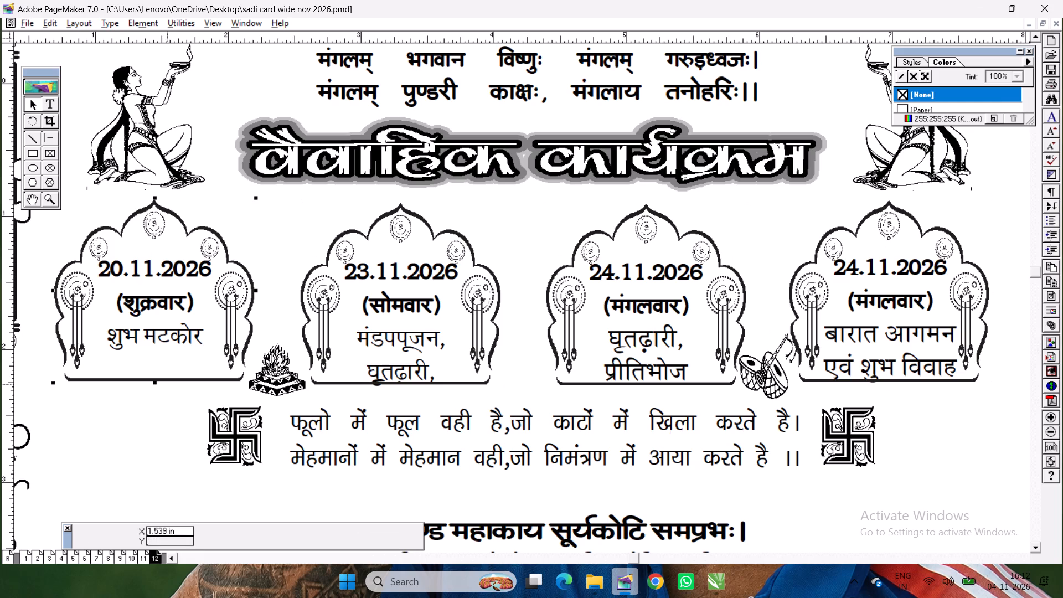
{"action": "left_click", "coordinate": [174, 290]}
{"action": "left_click_drag", "start_coordinate": [173, 294], "coordinate": [175, 300]}
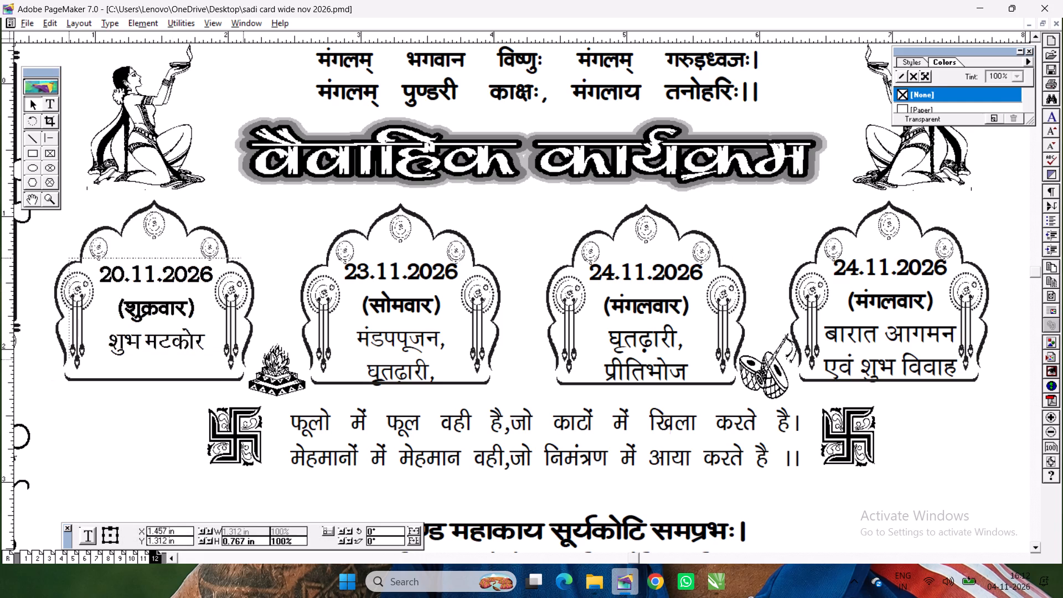
Move the first arch's date, weekday and शुभ मटकोर text block slightly further down within the arch.
{"action": "left_click_drag", "start_coordinate": [175, 300], "coordinate": [176, 307]}
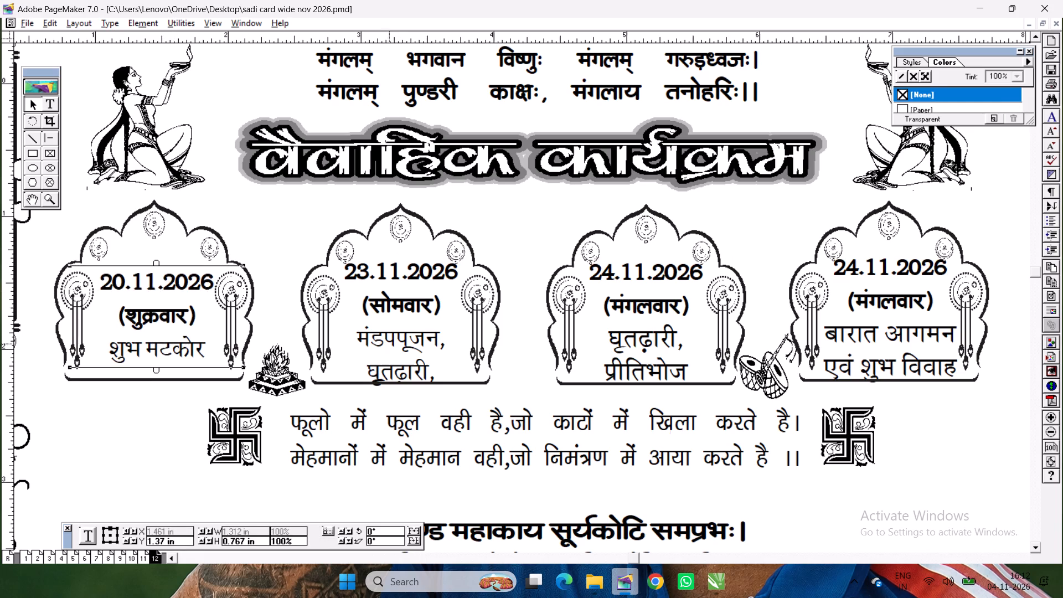
Enlarge the second arch's frame sideways and downward to about 1.61 in wide and 1.46 in high.
{"action": "left_click", "coordinate": [315, 312]}
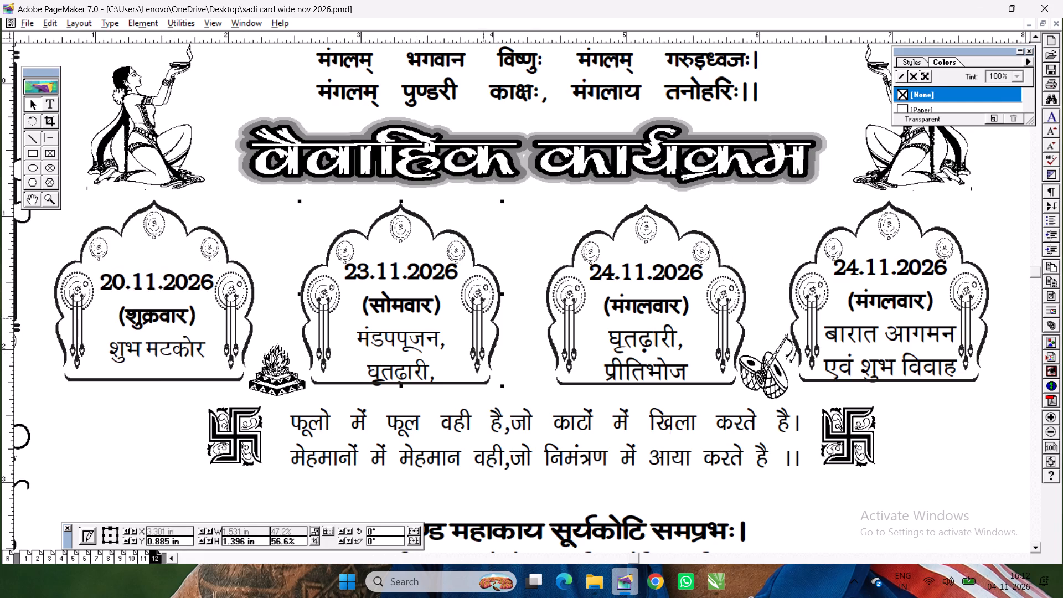
{"action": "left_click_drag", "start_coordinate": [504, 293], "coordinate": [513, 295]}
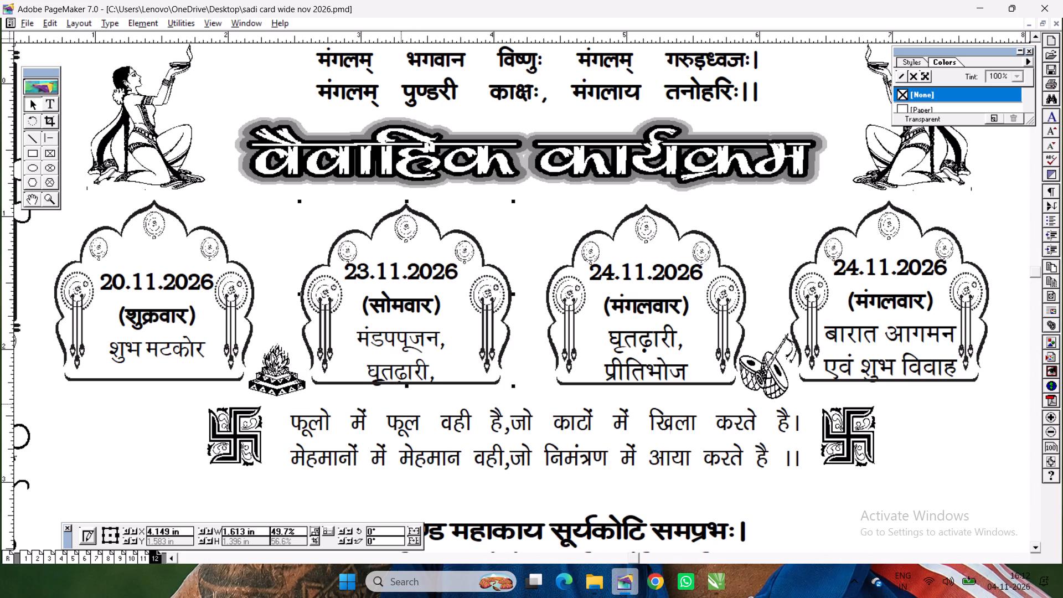
{"action": "left_click_drag", "start_coordinate": [409, 384], "coordinate": [409, 394]}
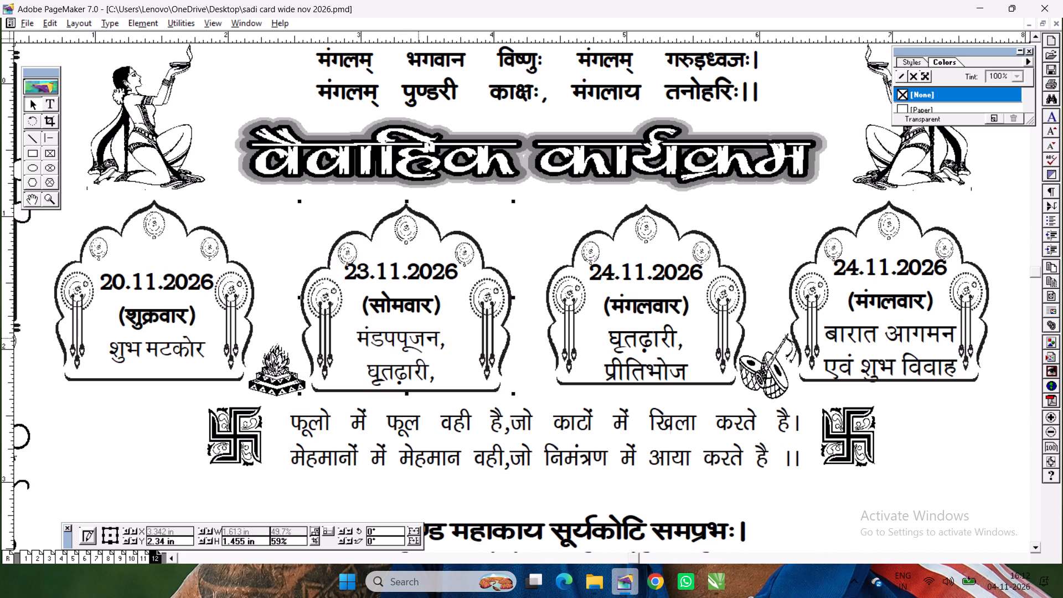
Shift the second arch's text block slightly right to centre it in the arch frame.
{"action": "left_click", "coordinate": [418, 338]}
{"action": "left_click", "coordinate": [410, 322]}
{"action": "left_click_drag", "start_coordinate": [278, 230], "coordinate": [463, 352]}
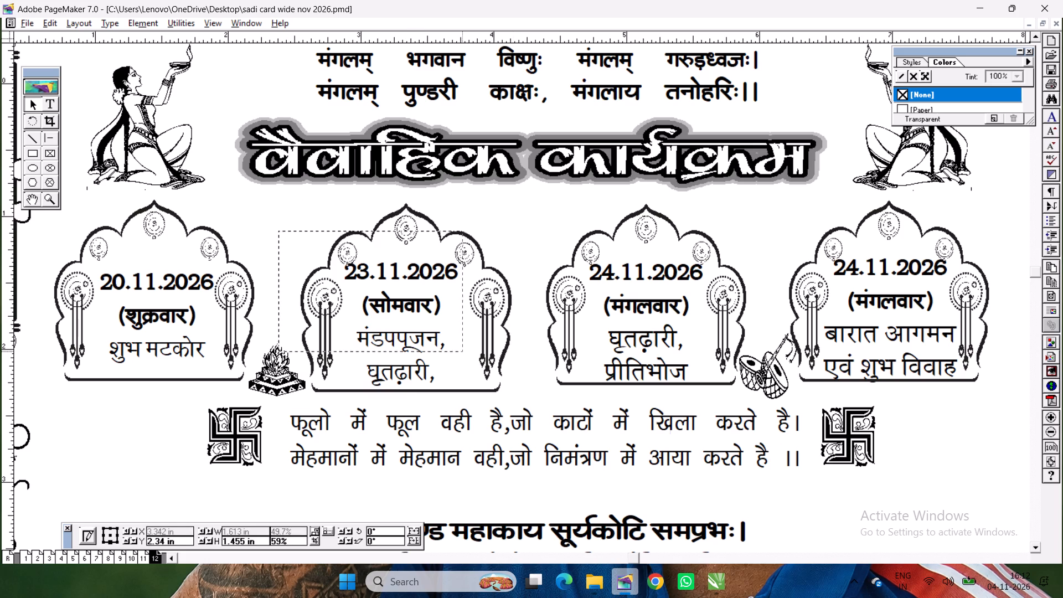
{"action": "left_click_drag", "start_coordinate": [463, 352], "coordinate": [506, 391]}
{"action": "left_click", "coordinate": [386, 326]}
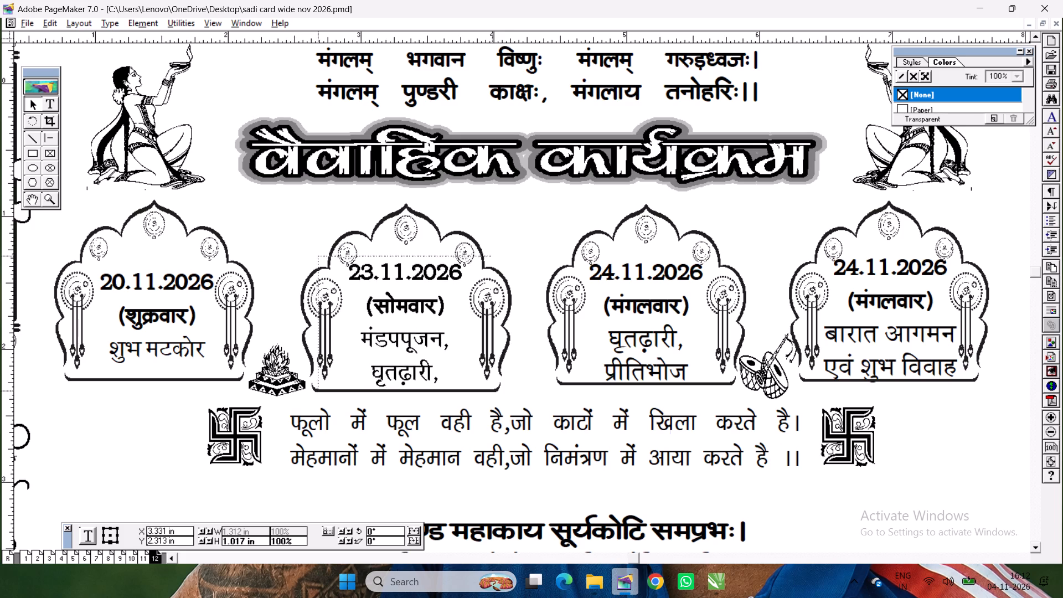
Reduce the second arch's date and weekday text by one size step to 15 pt.
{"action": "left_click", "coordinate": [49, 105]}
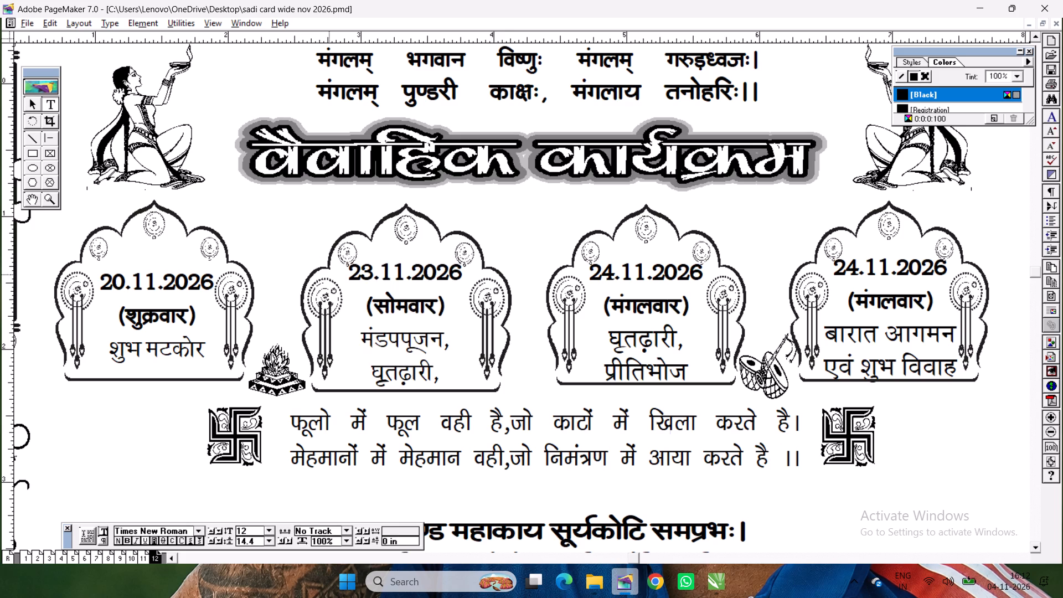
{"action": "left_click_drag", "start_coordinate": [349, 275], "coordinate": [458, 313]}
{"action": "key", "text": "ctrl+shift+comma"}
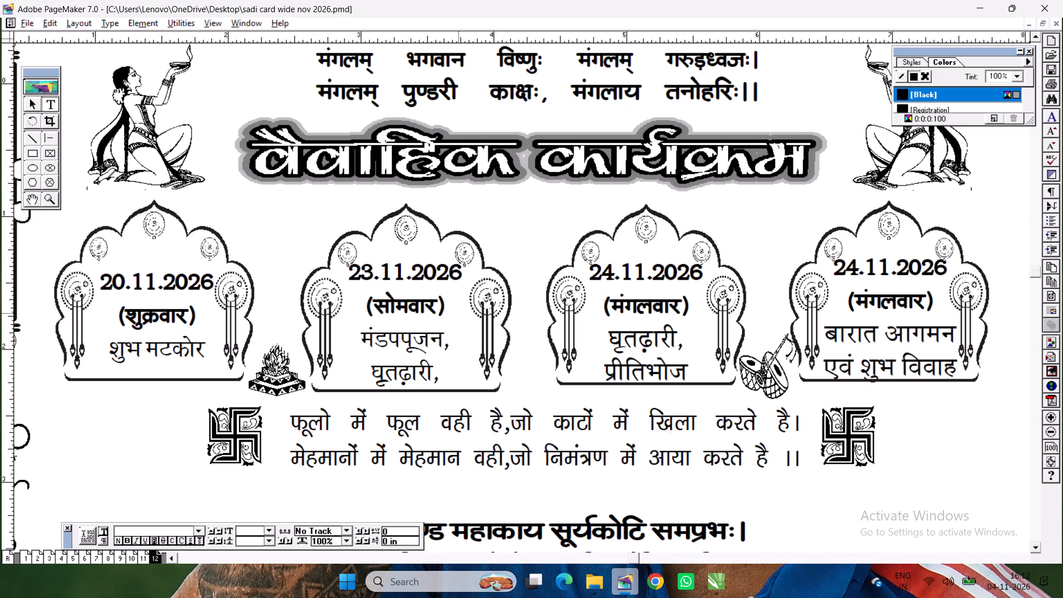
Nudge the second arch's frame slightly upward around its text.
{"action": "left_click", "coordinate": [32, 109]}
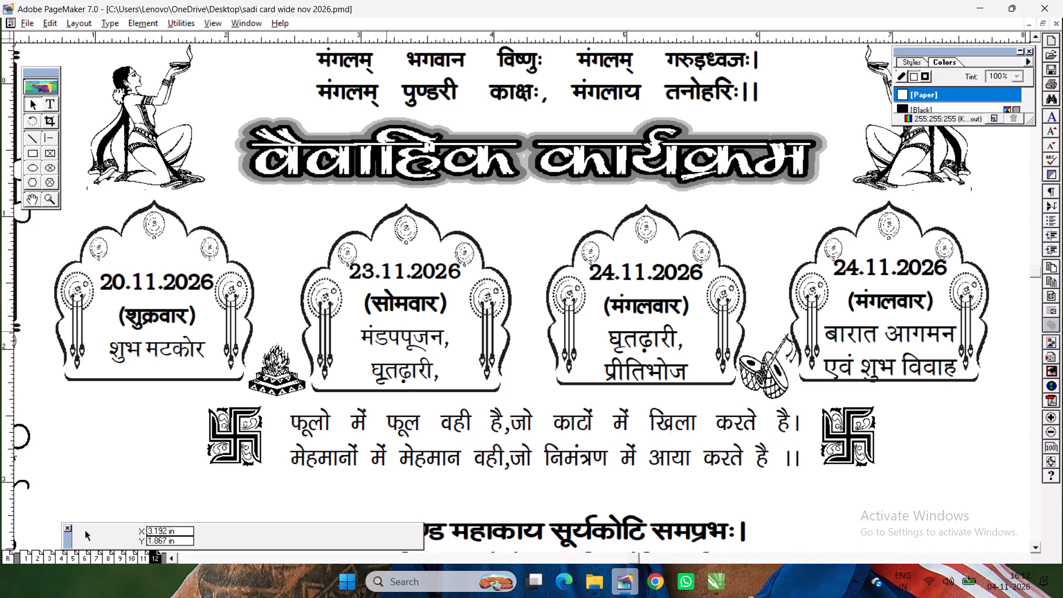
{"action": "left_click", "coordinate": [389, 331]}
{"action": "key", "text": "Up"}
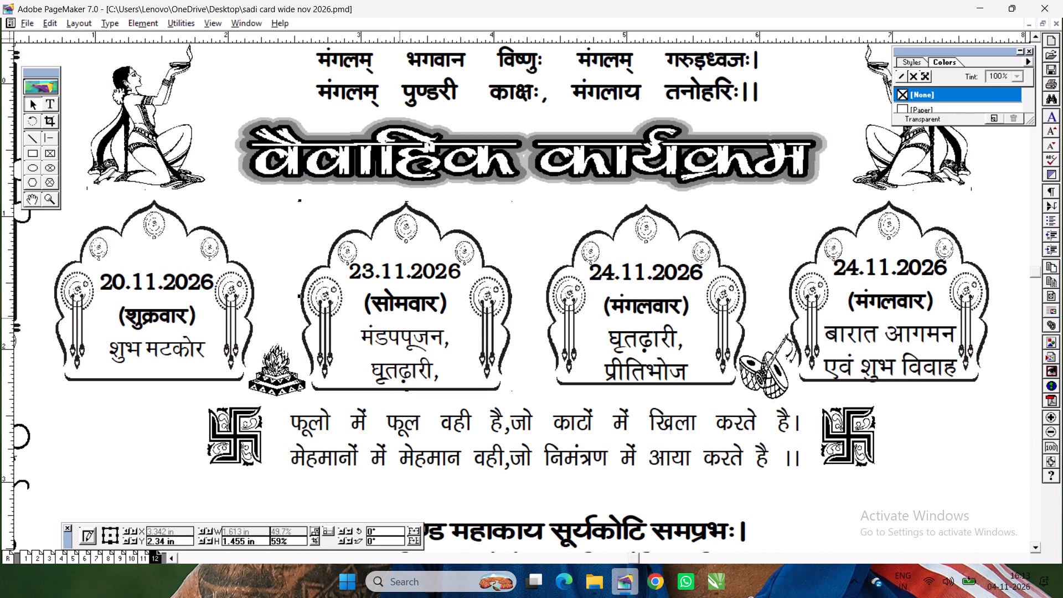
{"action": "key", "text": "Up"}
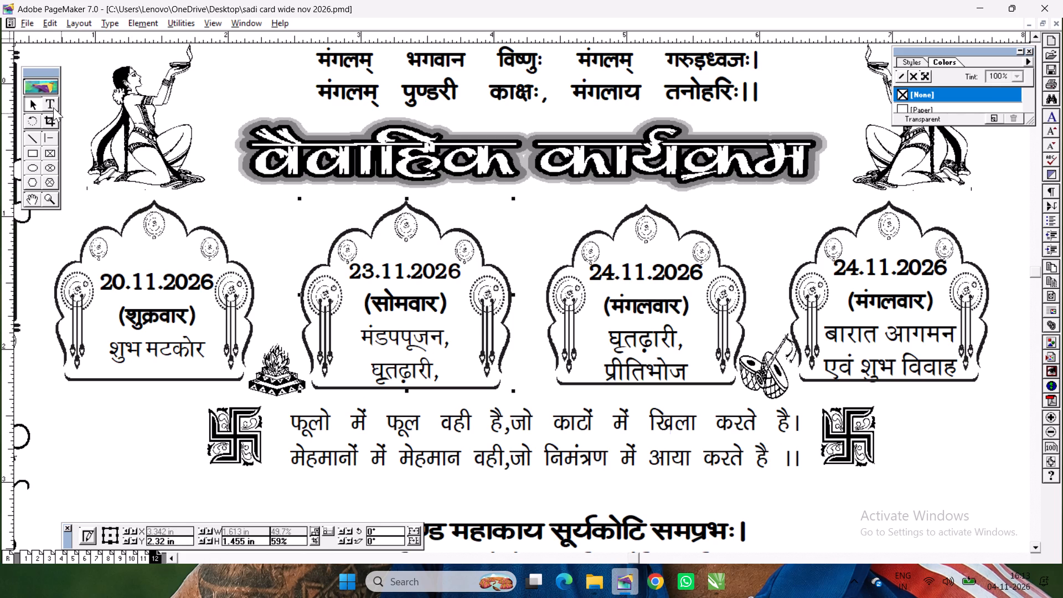
Change the second arch's date to 21.11.2026 and its weekday to शनिवार.
{"action": "left_click", "coordinate": [51, 105]}
{"action": "left_click_drag", "start_coordinate": [365, 277], "coordinate": [373, 279]}
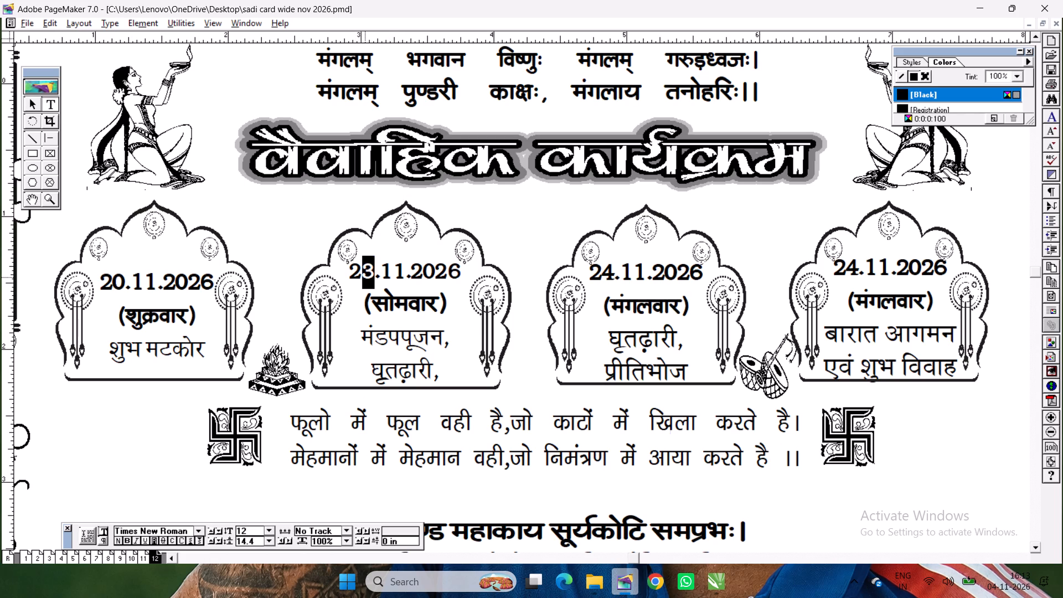
{"action": "key", "text": "1"}
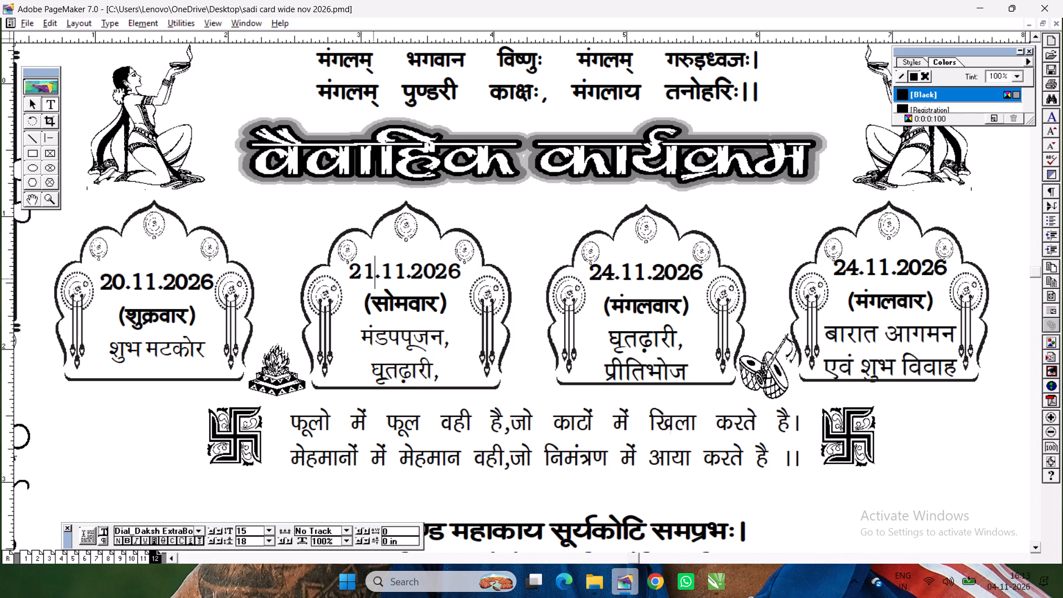
{"action": "left_click_drag", "start_coordinate": [410, 302], "coordinate": [376, 303]}
{"action": "type", "text": "'kfu"}
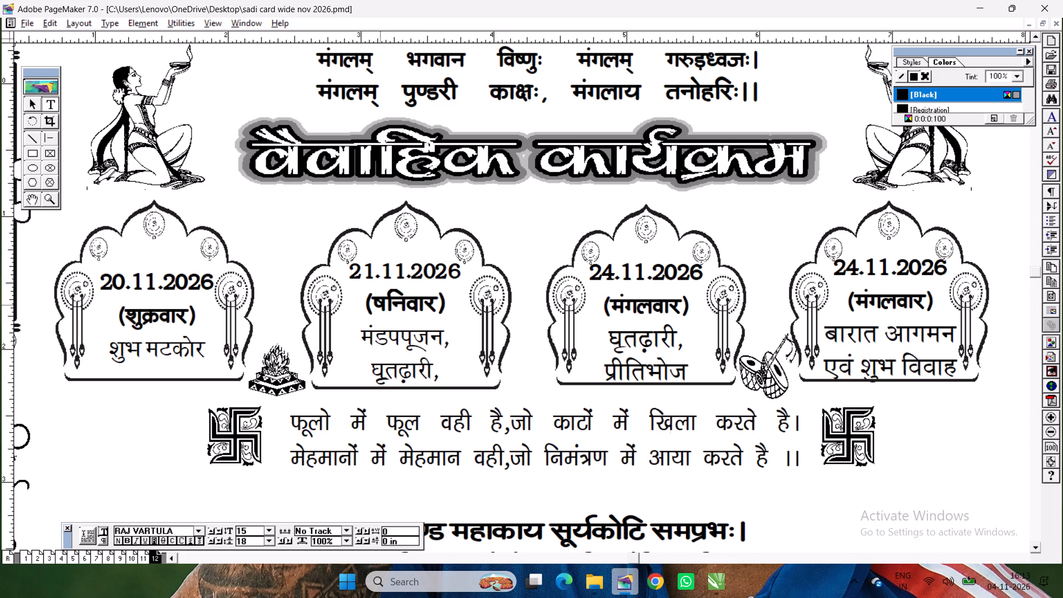
{"action": "left_click_drag", "start_coordinate": [380, 305], "coordinate": [375, 305]}
{"action": "key", "text": "shift+quotedbl"}
Replace the third arch's date and weekday with the second arch's copied 21.11.2026 and (शनिवार).
{"action": "left_click_drag", "start_coordinate": [350, 269], "coordinate": [477, 312]}
{"action": "key", "text": "ctrl+c"}
{"action": "left_click_drag", "start_coordinate": [594, 271], "coordinate": [692, 298]}
{"action": "key", "text": "ctrl+v"}
Replace the third arch's ceremony lines with the lines मंडपपूजन, and घृतढ़ारी, copied from the second arch.
{"action": "left_click_drag", "start_coordinate": [601, 332], "coordinate": [694, 382]}
{"action": "left_click_drag", "start_coordinate": [353, 334], "coordinate": [467, 398]}
{"action": "key", "text": "ctrl+c"}
{"action": "left_click_drag", "start_coordinate": [599, 349], "coordinate": [668, 363]}
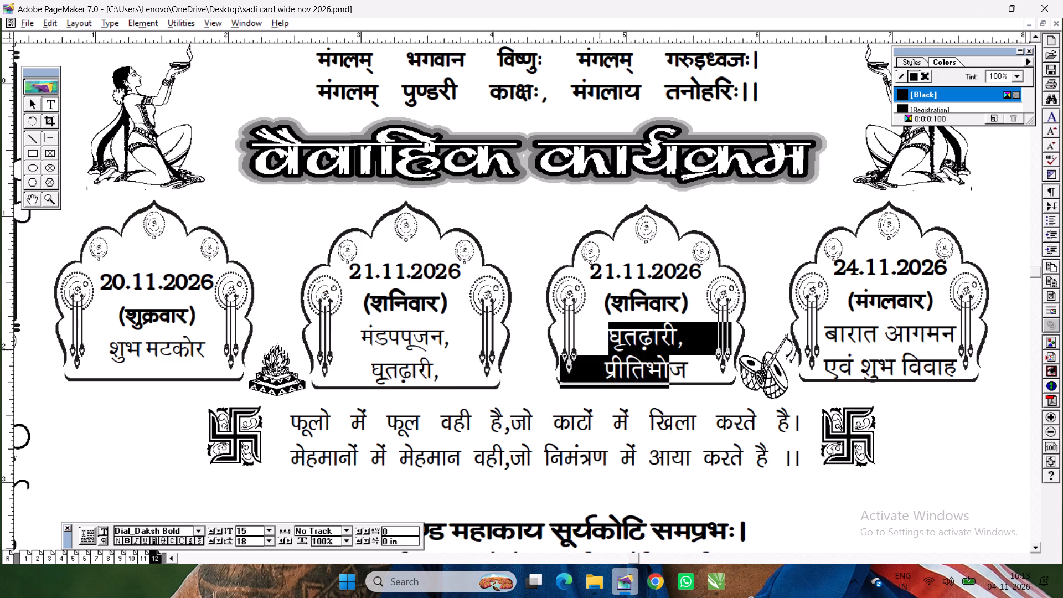
{"action": "left_click_drag", "start_coordinate": [668, 363], "coordinate": [696, 374]}
{"action": "key", "text": "ctrl+v"}
Delete मंडपपूजन, from the third arch, keeping घृतढ़ारी, on its own line below the weekday.
{"action": "left_click_drag", "start_coordinate": [594, 336], "coordinate": [699, 350]}
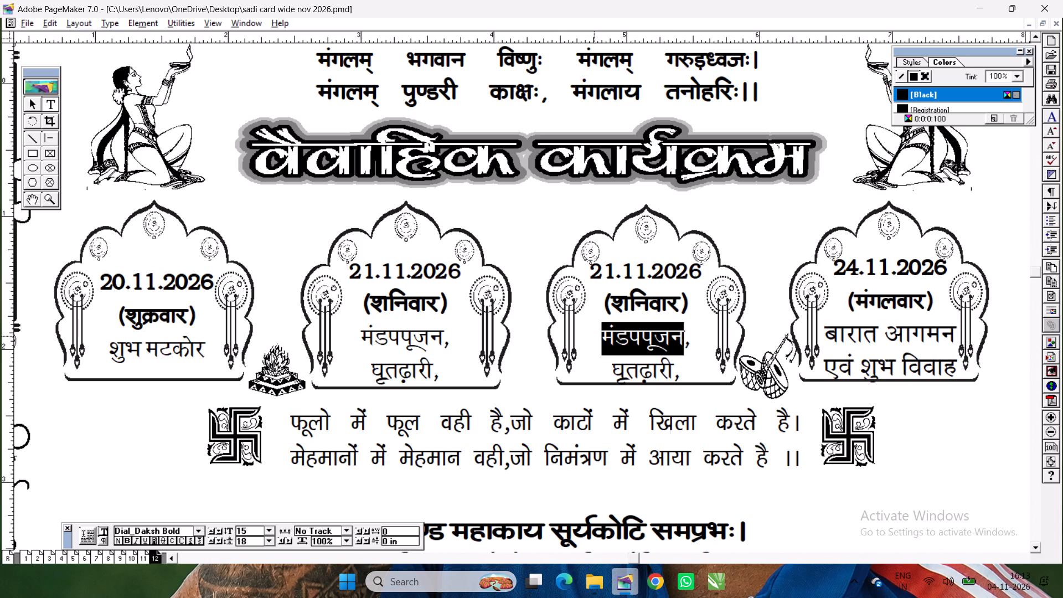
{"action": "left_click_drag", "start_coordinate": [699, 350], "coordinate": [709, 350]}
{"action": "key", "text": "BackSpace"}
{"action": "key", "text": "BackSpace"}
{"action": "key", "text": "Delete"}
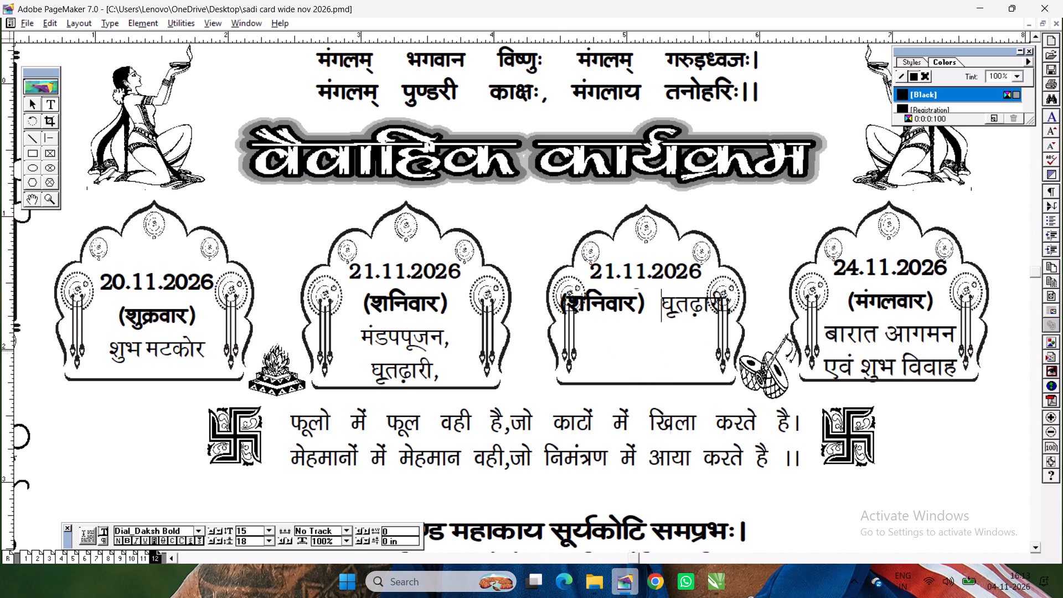
{"action": "key", "text": "Return"}
{"action": "key", "text": "Left"}
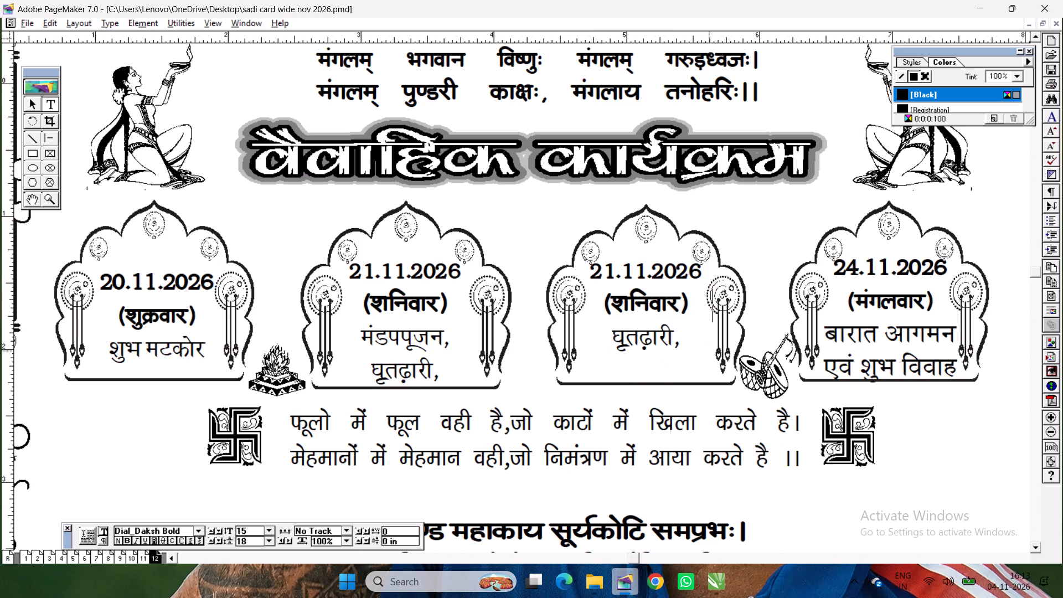
Add the line प्रीतिभोज,शुभविवाह below घृतढ़ारी, in the third arch.
{"action": "key", "text": "Down"}
{"action": "key", "text": "Return"}
{"action": "type", "text": "izhfrHkks"}
{"action": "key", "text": "t"}
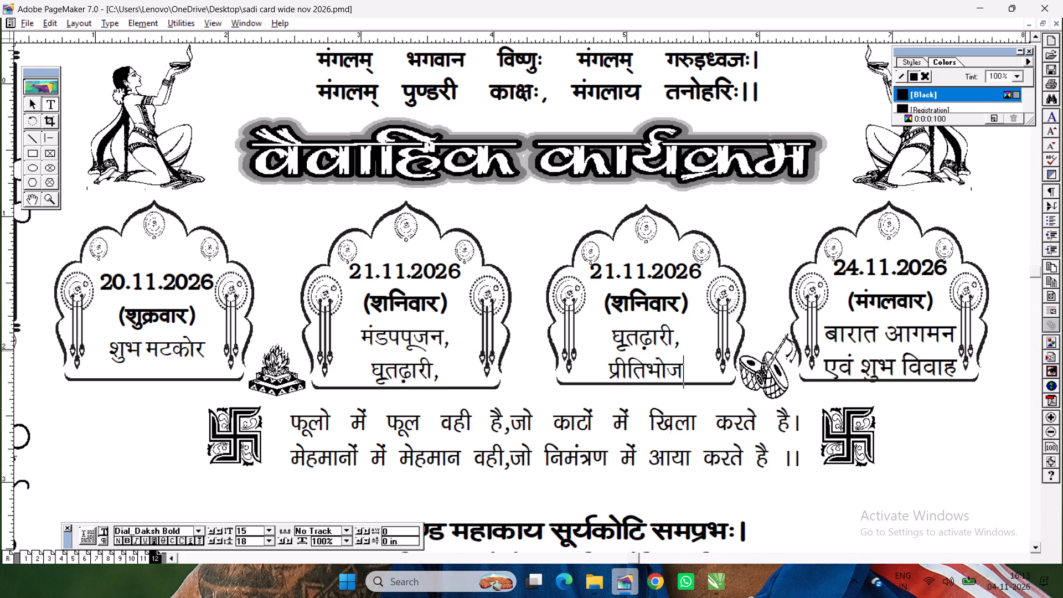
{"action": "key", "text": "bracketright"}
{"action": "type", "text": "'kqHkfokg"}
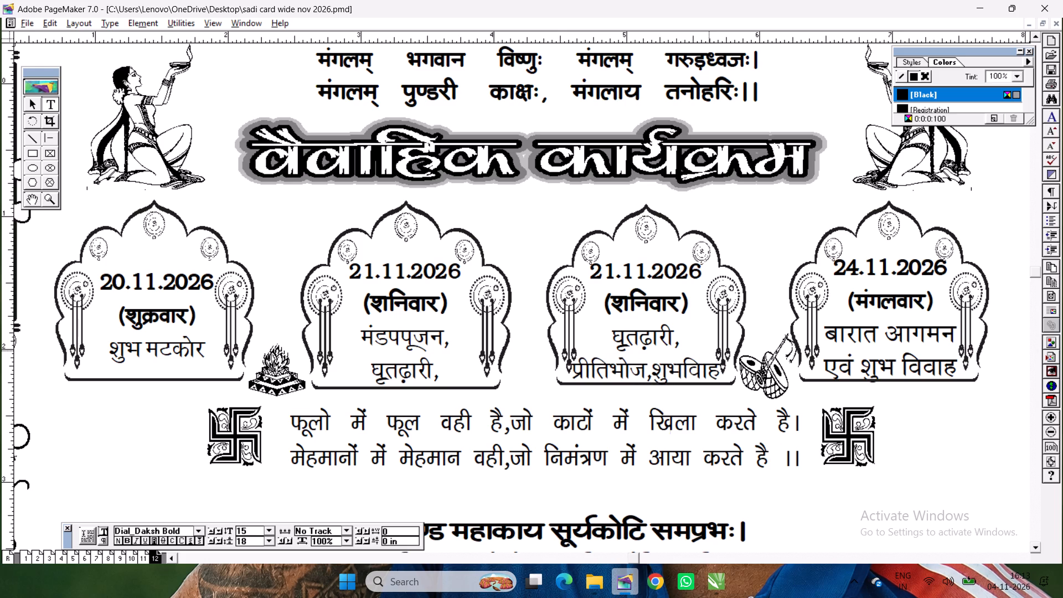
{"action": "key", "text": "BackSpace"}
{"action": "key", "text": "BackSpace"}
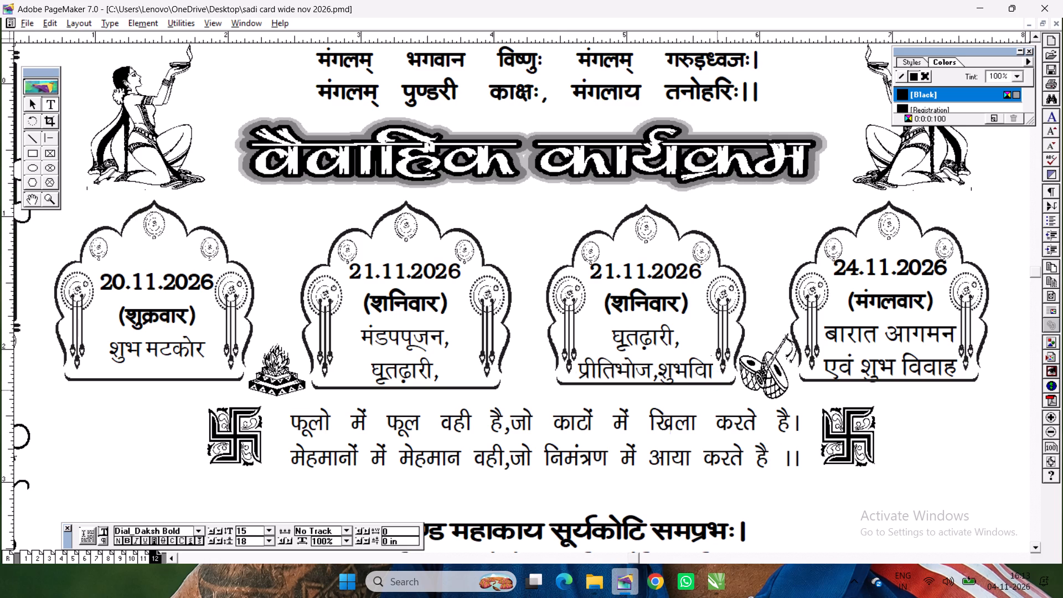
{"action": "type", "text": "okg"}
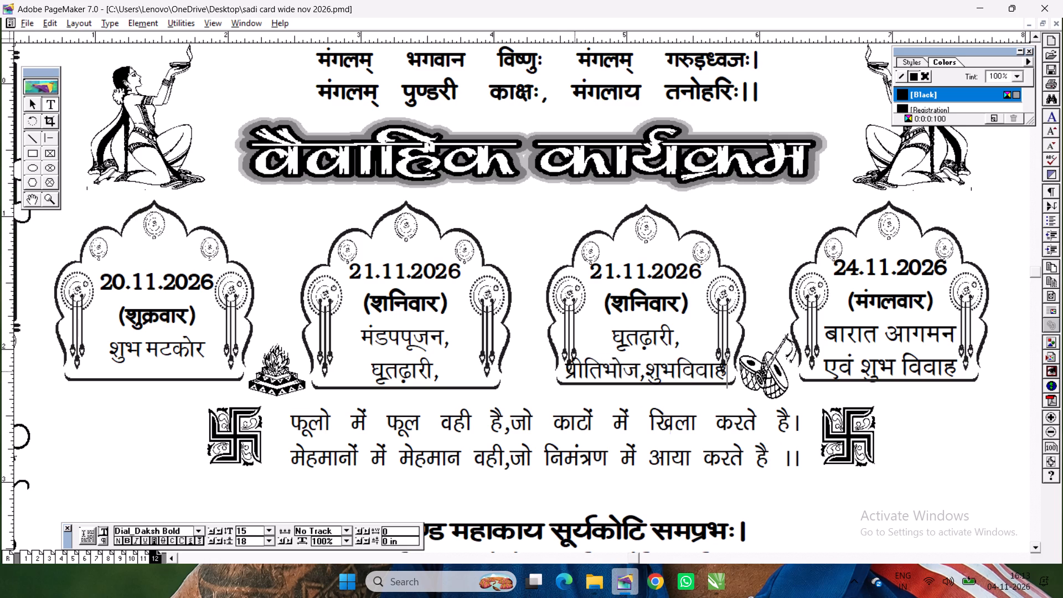
Rearrange the third arch's ceremony names into the two lines घृतढ़ारी,प्रीतिभोज, and शुभविवाह.
{"action": "left_click", "coordinate": [563, 364]}
{"action": "key", "text": "BackSpace"}
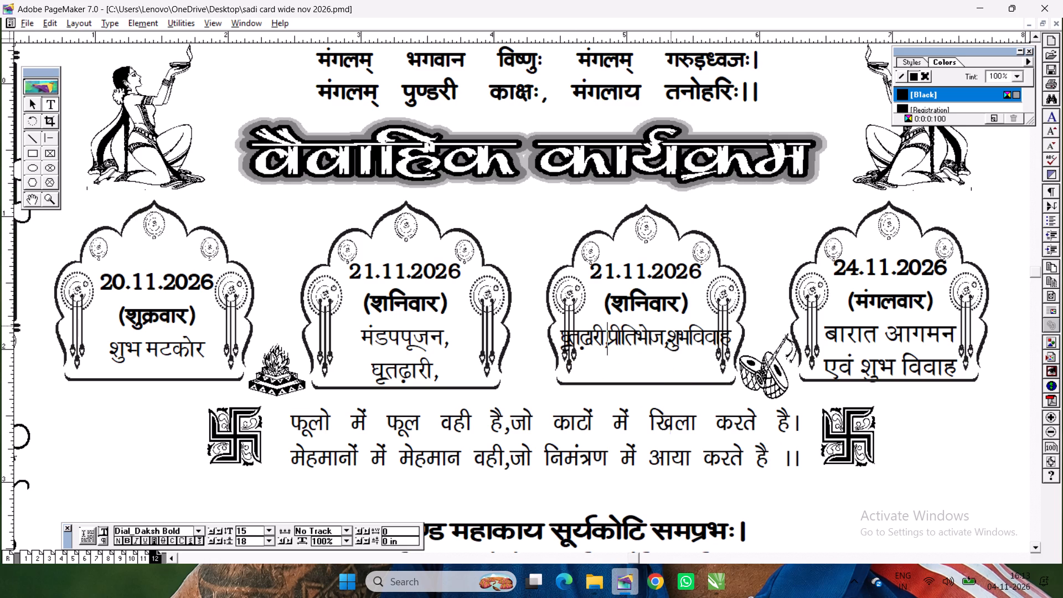
{"action": "left_click", "coordinate": [671, 334]}
{"action": "key", "text": "Left"}
{"action": "key", "text": "Return"}
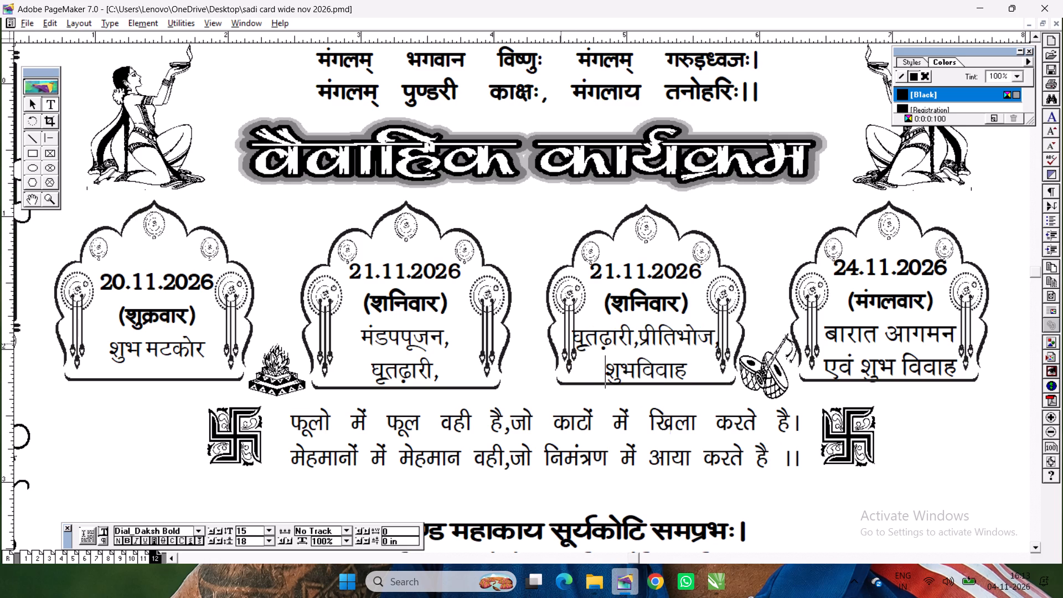
{"action": "left_click_drag", "start_coordinate": [569, 333], "coordinate": [685, 333]}
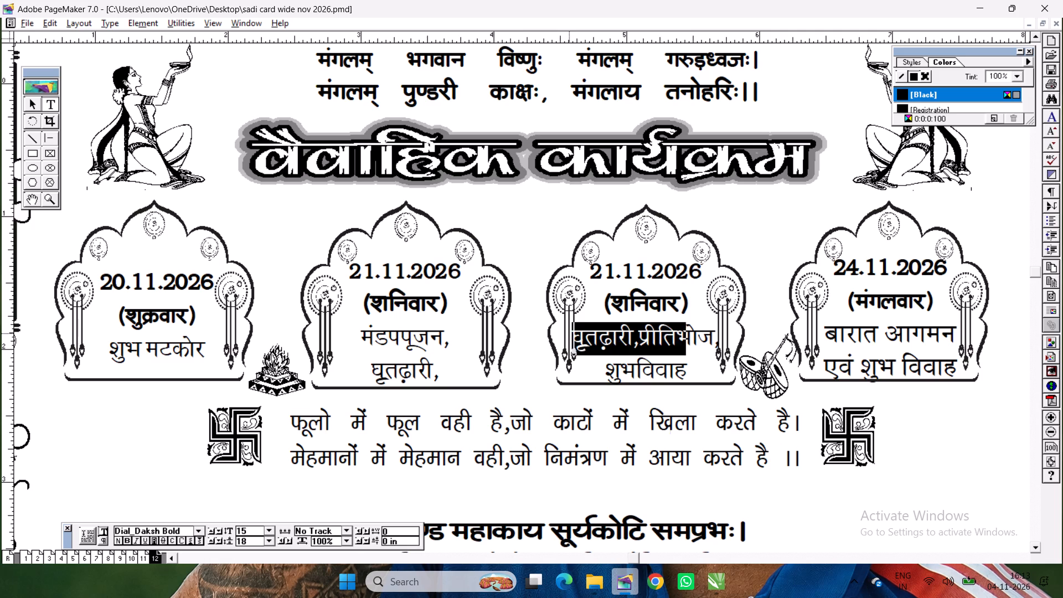
{"action": "left_click_drag", "start_coordinate": [685, 333], "coordinate": [650, 328]}
Widen the third arch's frame to about 1.62 in by extending its left side.
{"action": "left_click", "coordinate": [36, 109]}
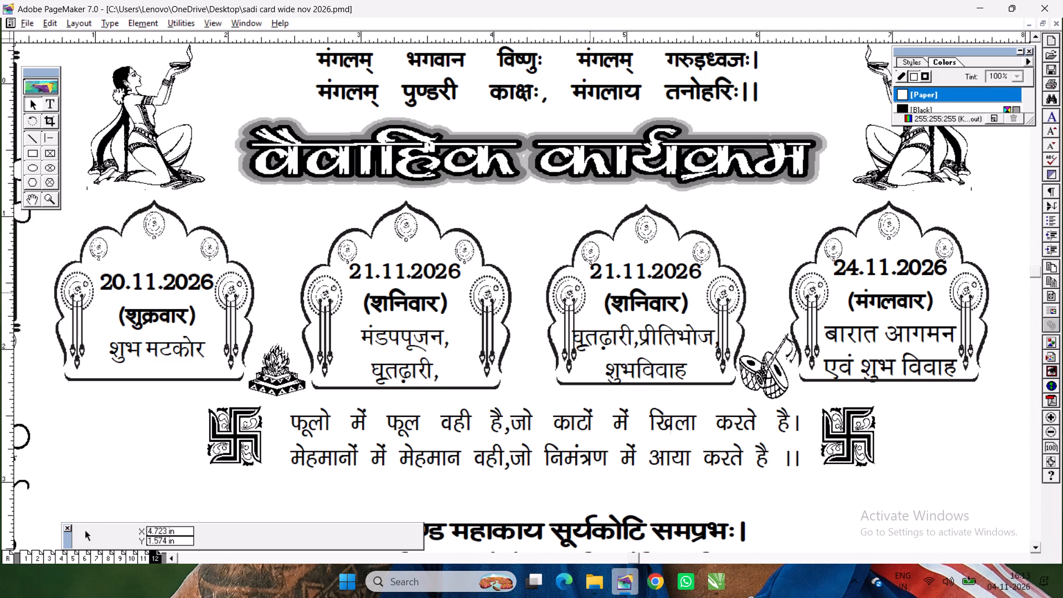
{"action": "left_click", "coordinate": [557, 295]}
{"action": "left_click_drag", "start_coordinate": [545, 296], "coordinate": [533, 297]}
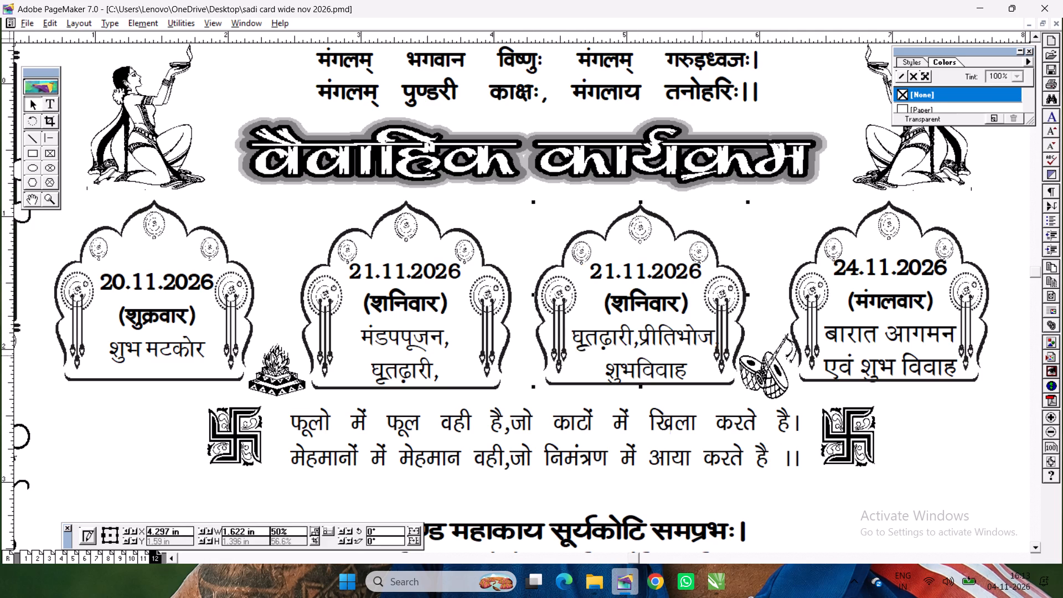
{"action": "left_click", "coordinate": [656, 332]}
{"action": "left_click", "coordinate": [940, 441]}
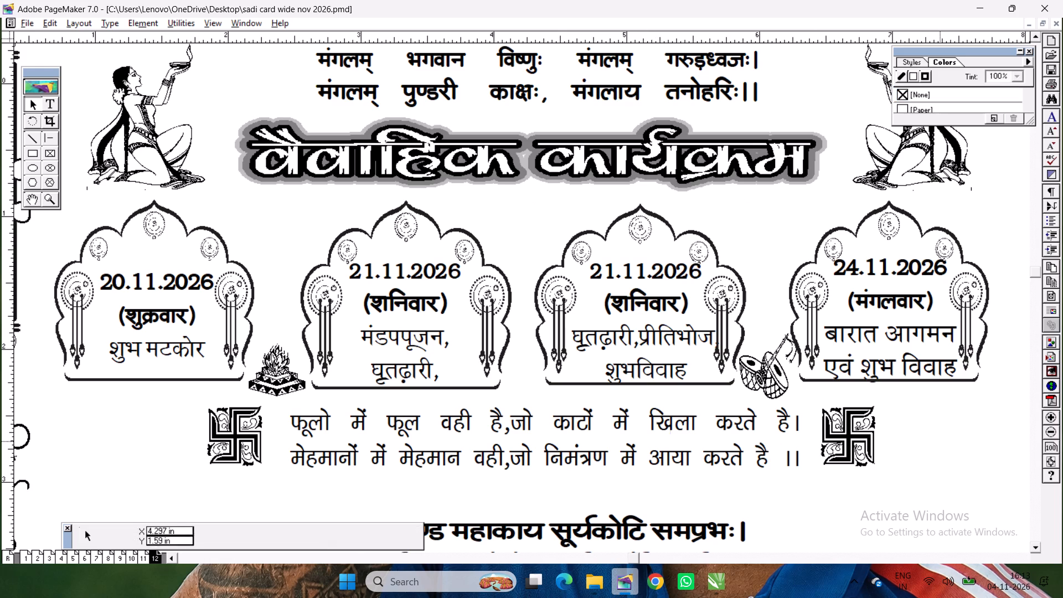
{"action": "left_click", "coordinate": [649, 339]}
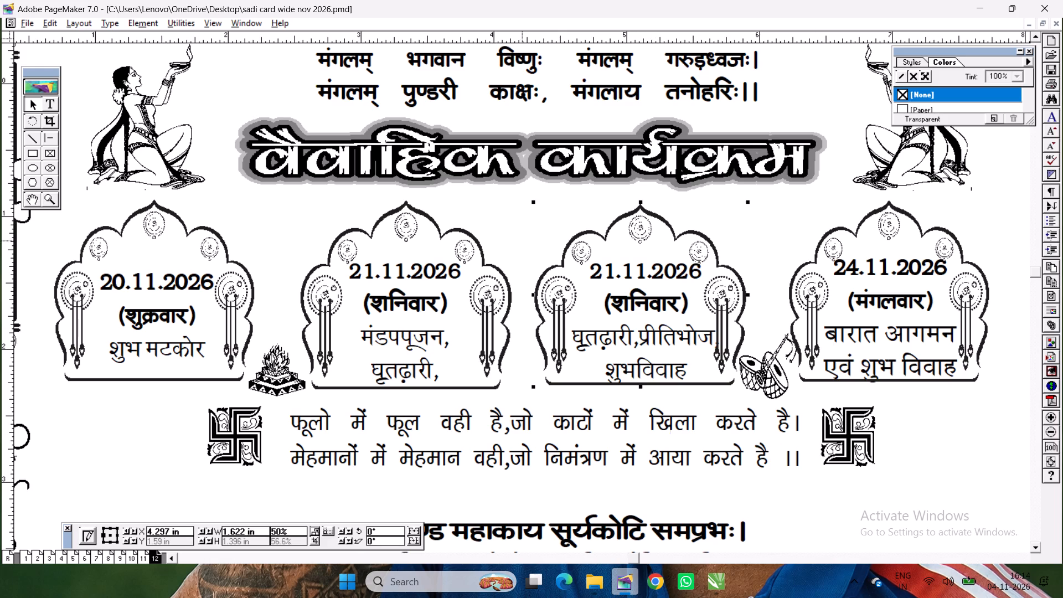
{"action": "left_click_drag", "start_coordinate": [519, 235], "coordinate": [732, 386]}
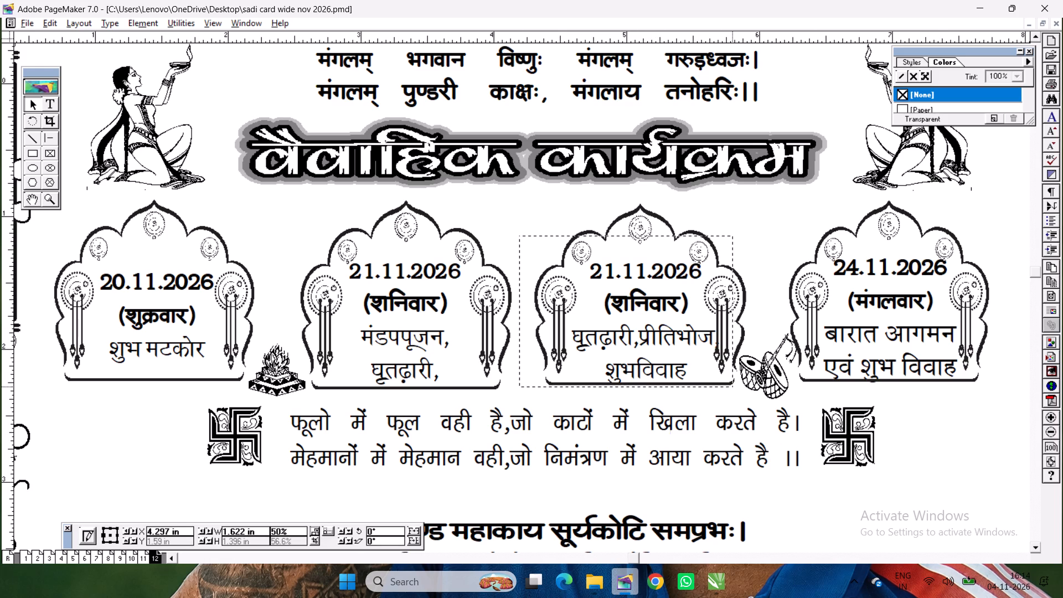
{"action": "left_click_drag", "start_coordinate": [732, 386], "coordinate": [741, 387]}
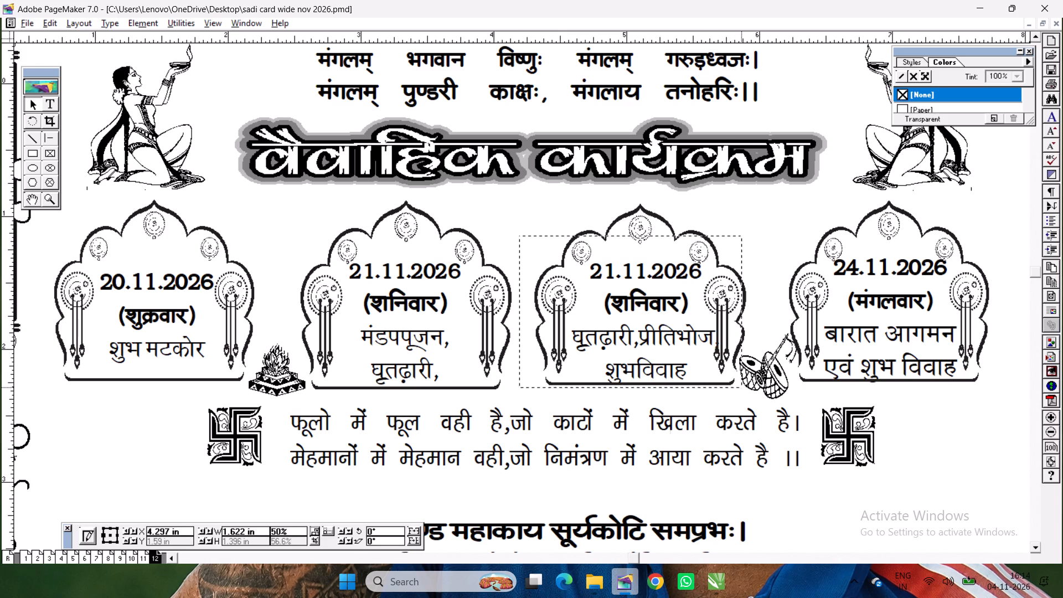
{"action": "left_click_drag", "start_coordinate": [741, 387], "coordinate": [741, 388]}
{"action": "key", "text": "Up"}
{"action": "key", "text": "Up"}
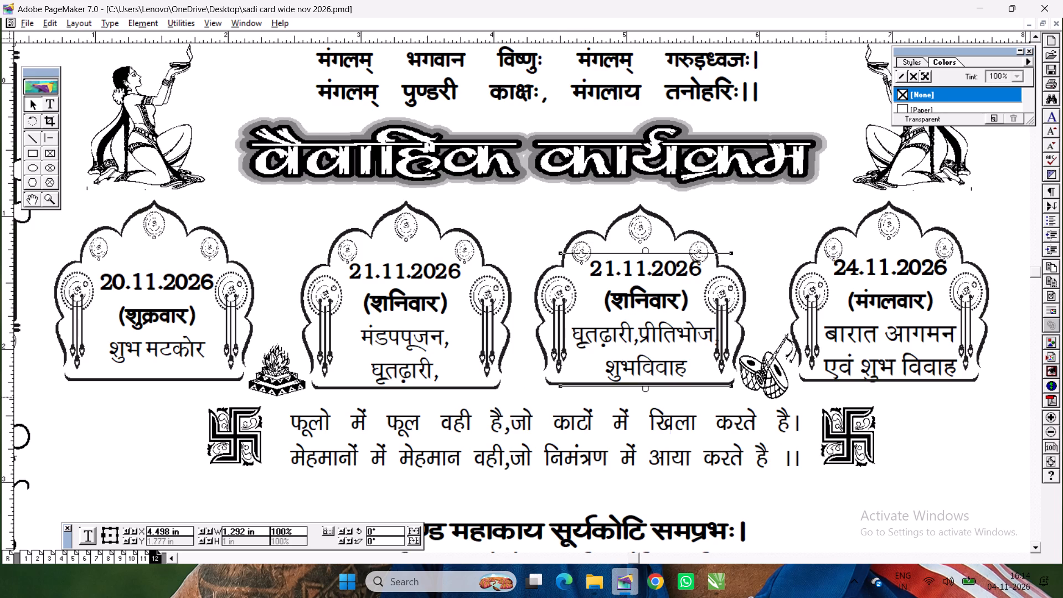
Change the fourth arch's date to 22.11.2026 and its weekday to रविवार.
{"action": "left_click", "coordinate": [911, 417]}
{"action": "left_click", "coordinate": [55, 100]}
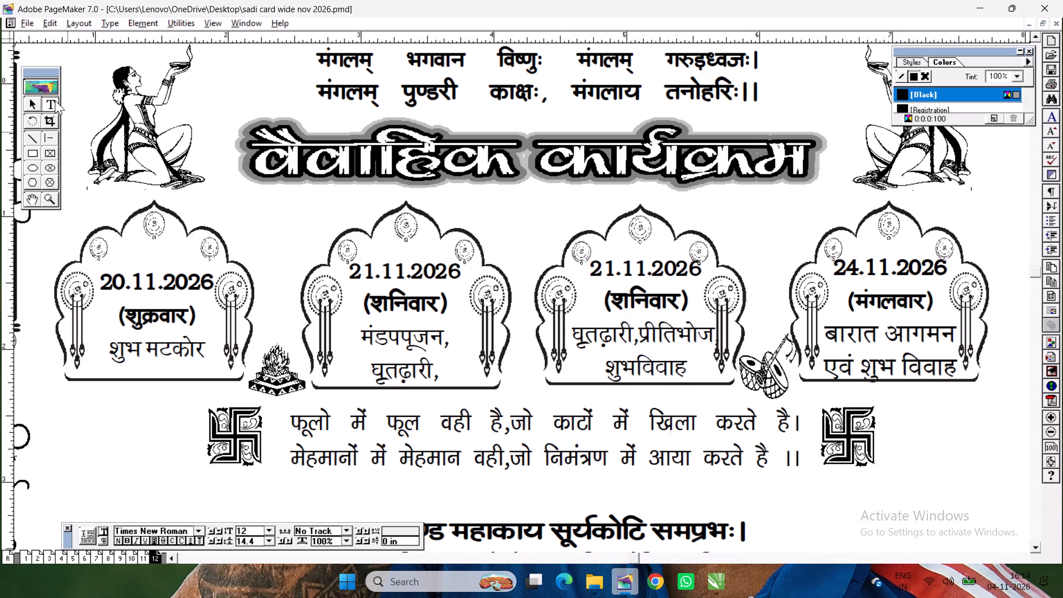
{"action": "left_click_drag", "start_coordinate": [853, 264], "coordinate": [838, 267]}
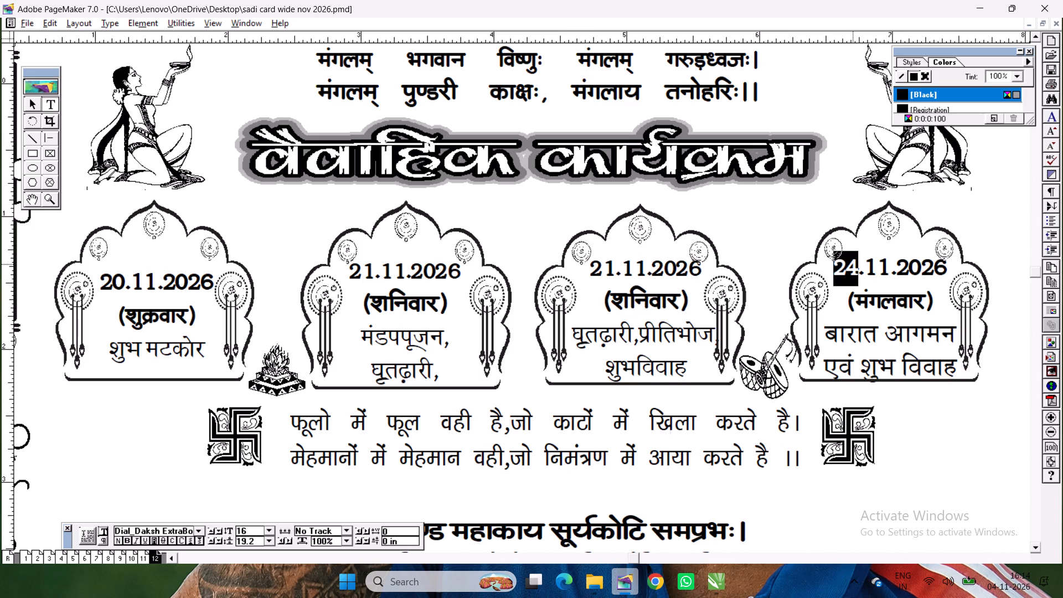
{"action": "type", "text": "22"}
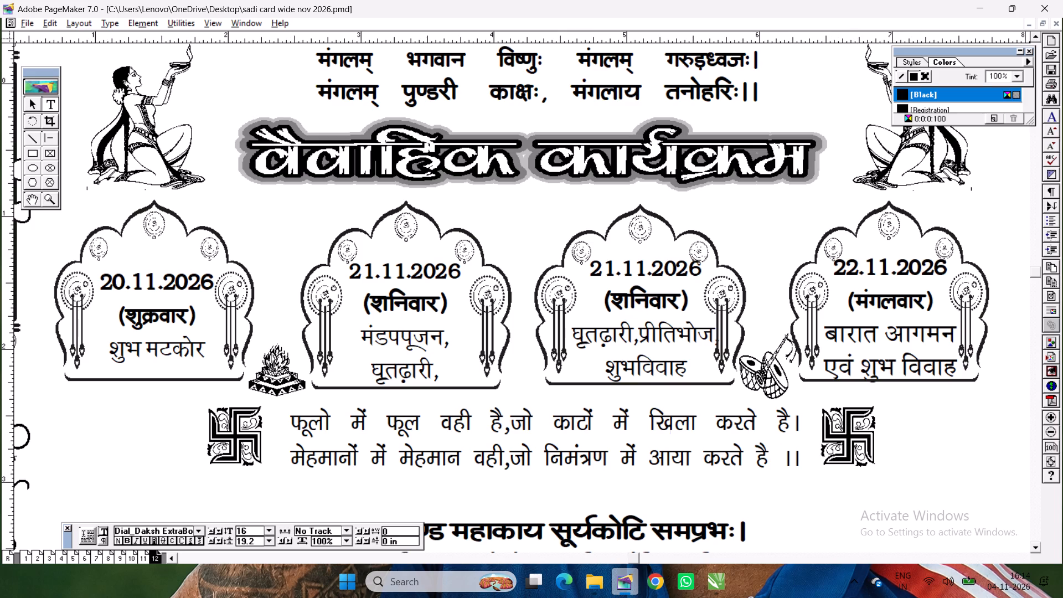
{"action": "left_click_drag", "start_coordinate": [897, 301], "coordinate": [858, 302]}
{"action": "type", "text": "jfo"}
Replace the fourth arch's two ceremony lines with भिंगी पलकें.
{"action": "left_click_drag", "start_coordinate": [825, 335], "coordinate": [977, 377]}
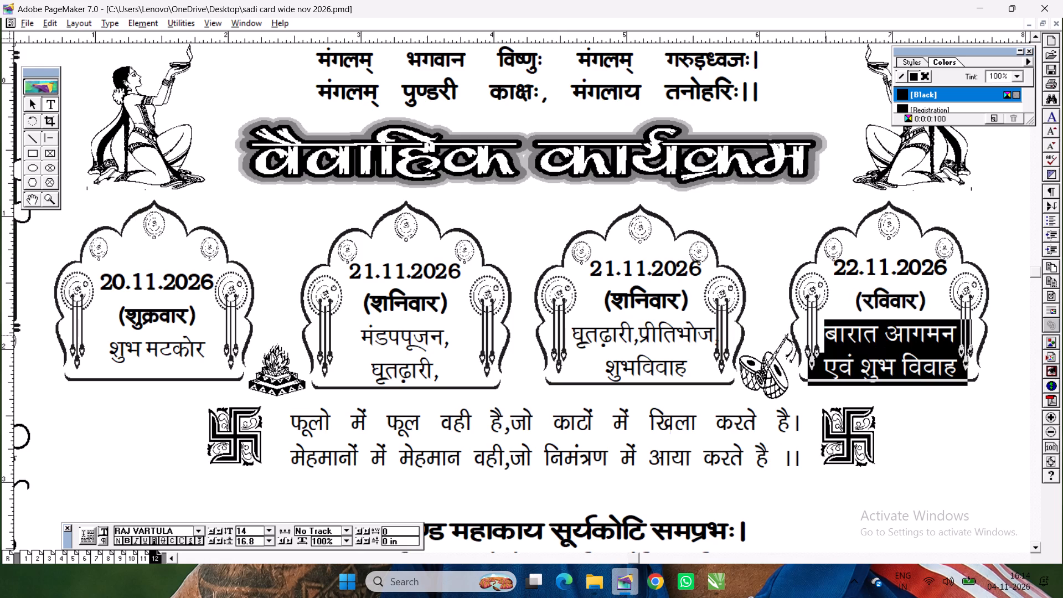
{"action": "left_click_drag", "start_coordinate": [977, 377], "coordinate": [983, 378]}
{"action": "type", "text": "fHk"}
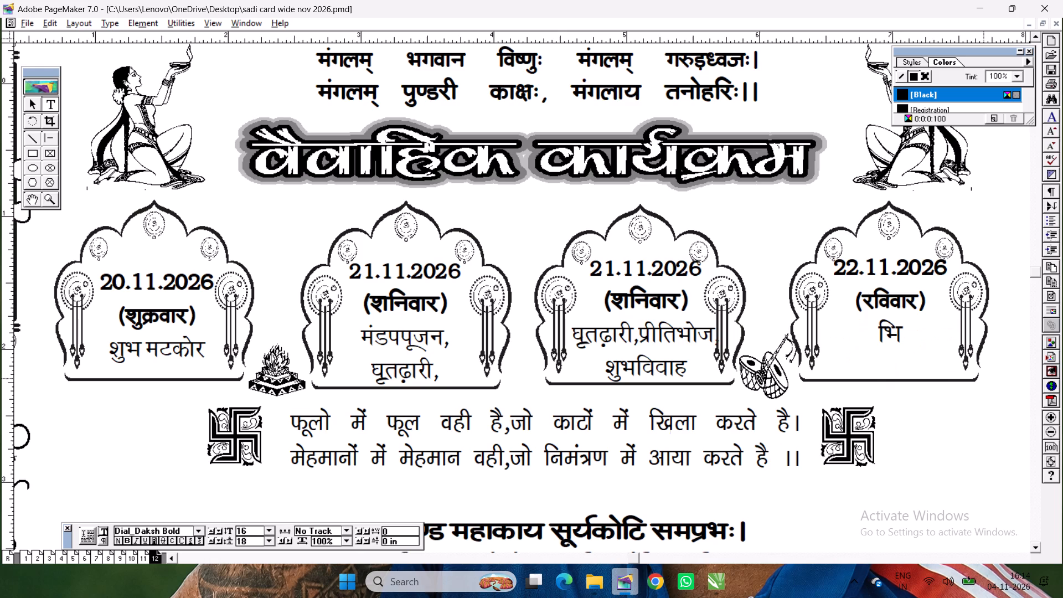
{"action": "type", "text": "axh"}
{"action": "key", "text": "space"}
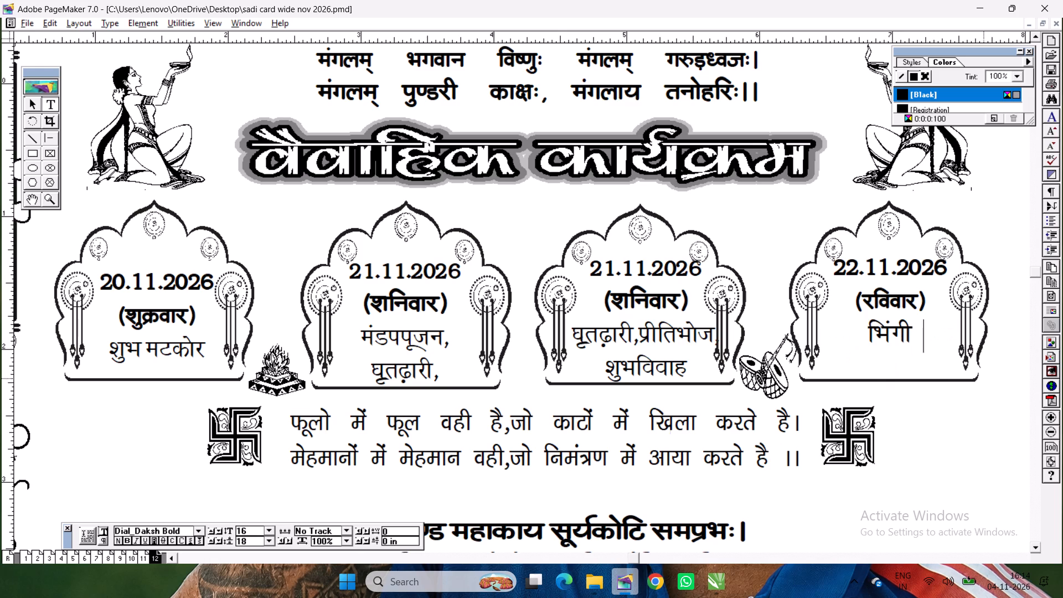
{"action": "type", "text": "iydsa"}
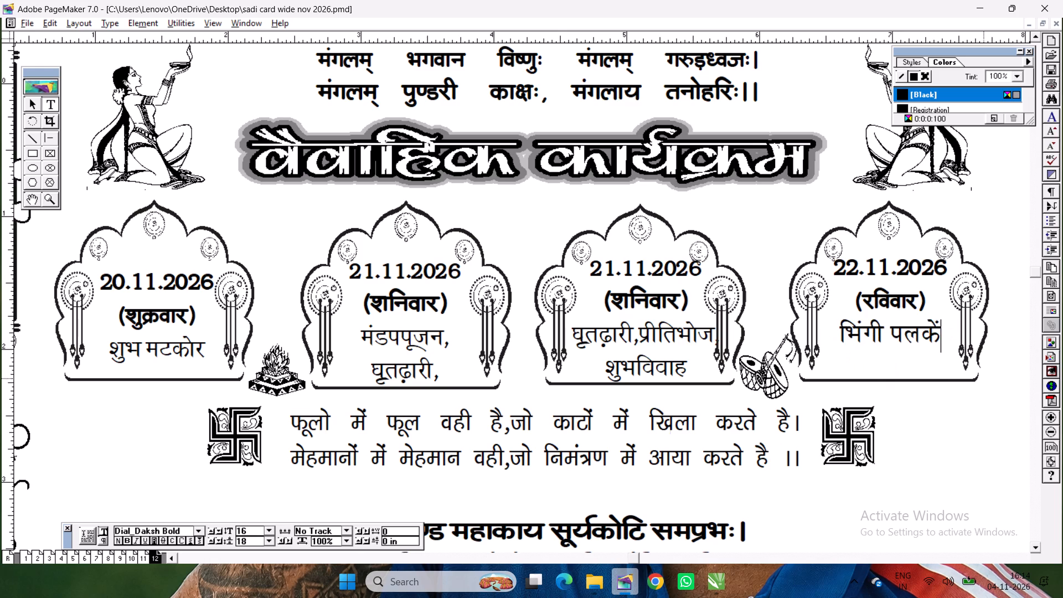
Reduce the fourth arch's date, weekday and ceremony text to 15 pt.
{"action": "left_click_drag", "start_coordinate": [951, 326], "coordinate": [841, 264]}
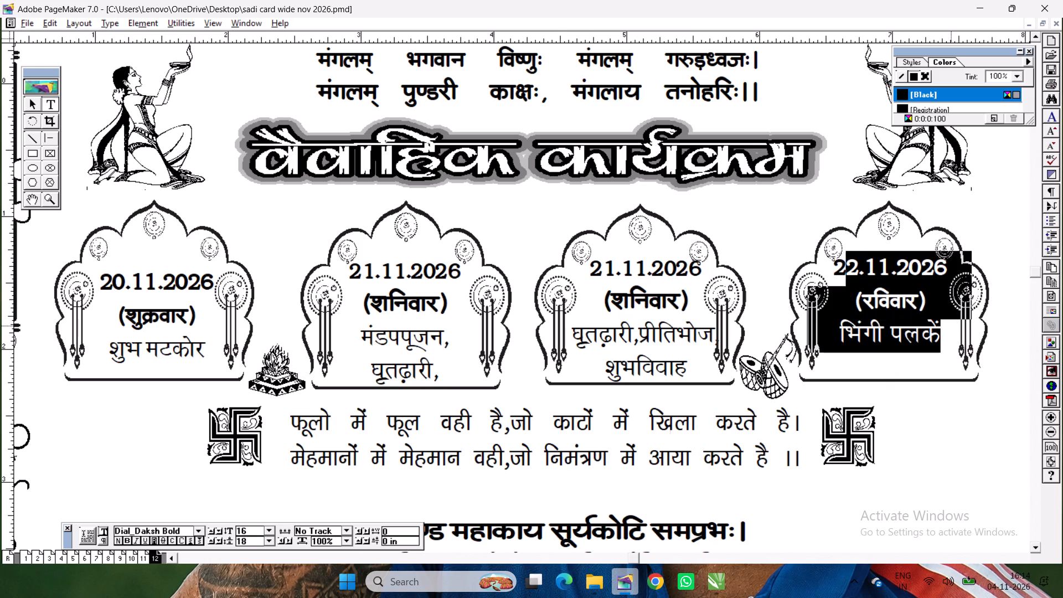
{"action": "left_click_drag", "start_coordinate": [841, 264], "coordinate": [825, 254]}
{"action": "key", "text": "ctrl+shift+comma"}
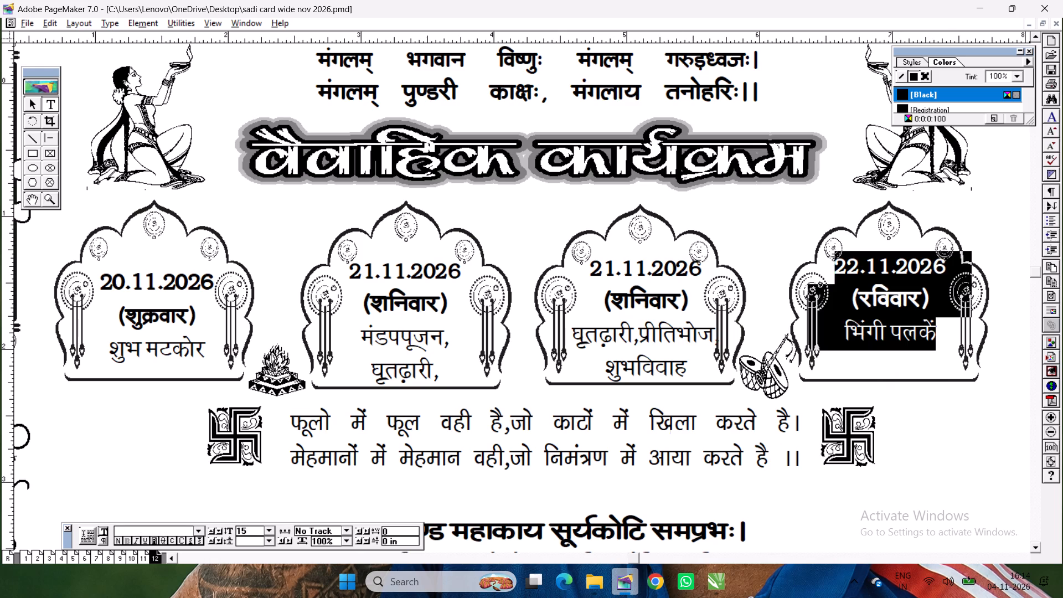
Move the fourth arch's text block about 0.09 in lower within its frame.
{"action": "left_click", "coordinate": [31, 108]}
{"action": "left_click", "coordinate": [911, 304]}
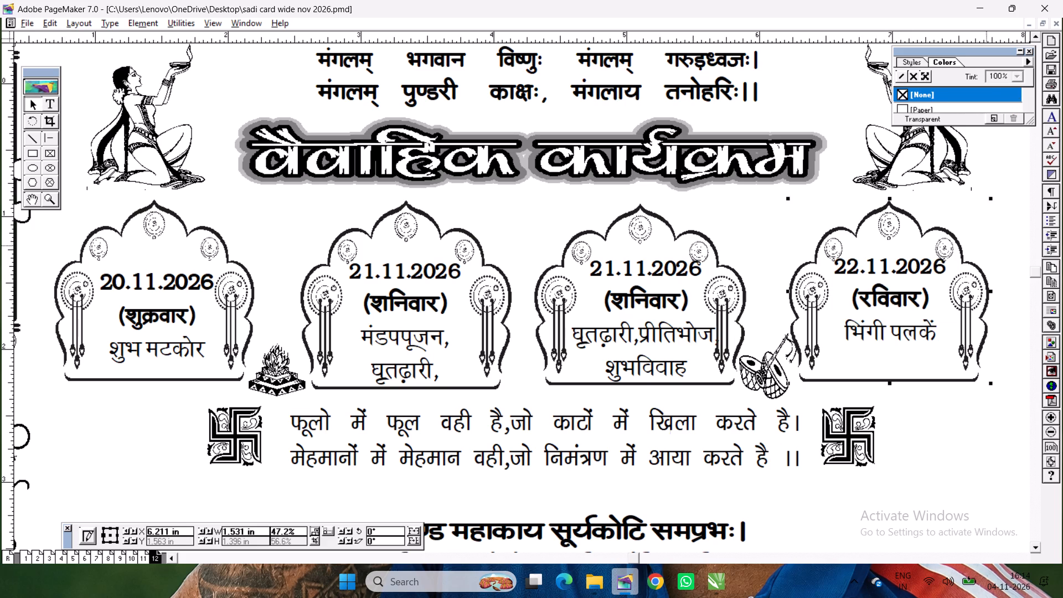
{"action": "left_click_drag", "start_coordinate": [1013, 229], "coordinate": [782, 360]}
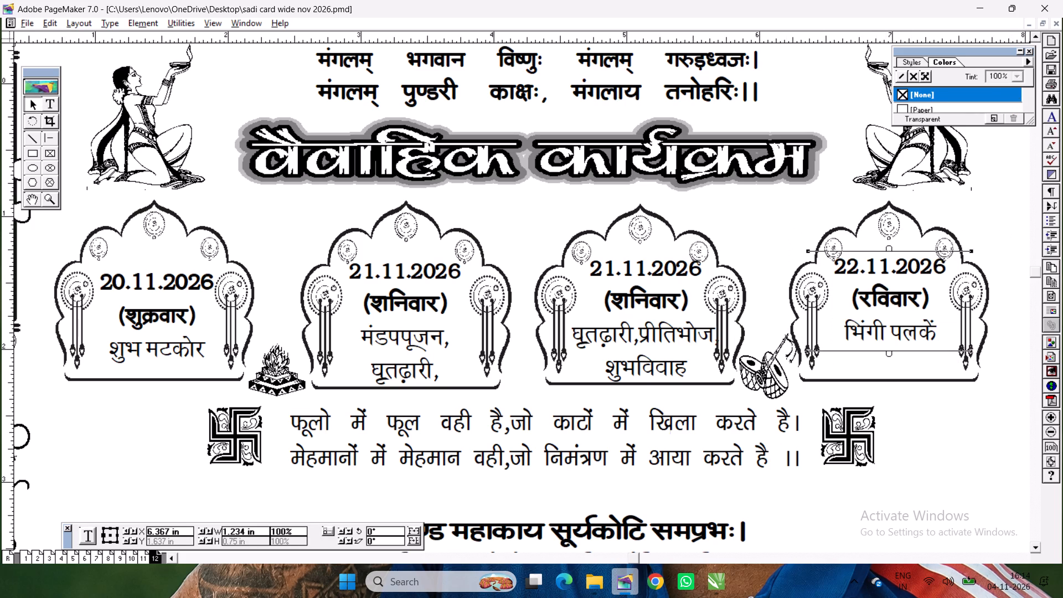
{"action": "left_click_drag", "start_coordinate": [870, 311], "coordinate": [868, 323]}
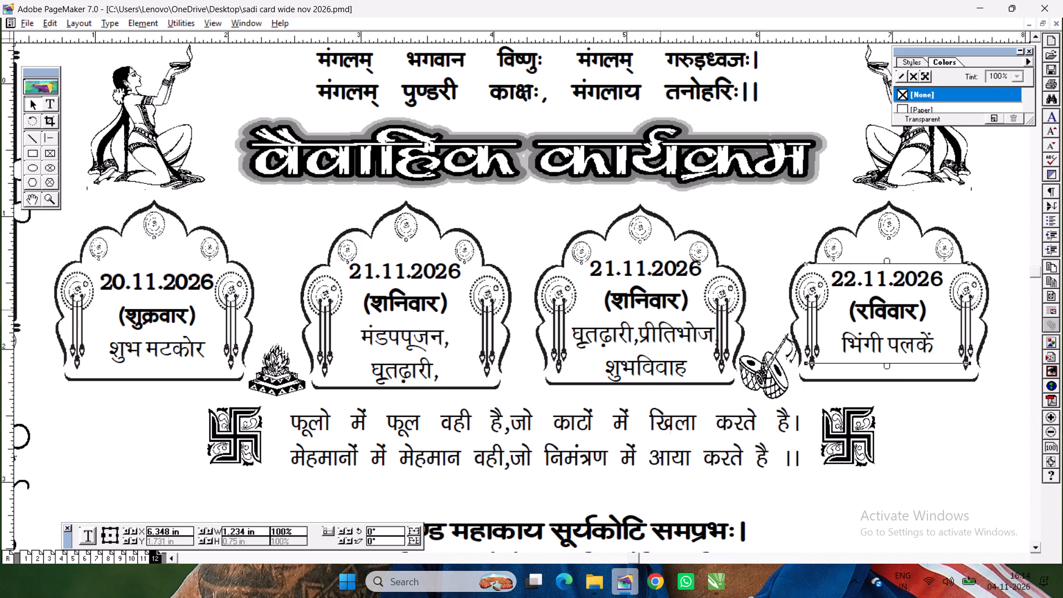
Reduce the third arch's date and weekday text to 14 pt.
{"action": "left_click", "coordinate": [46, 106]}
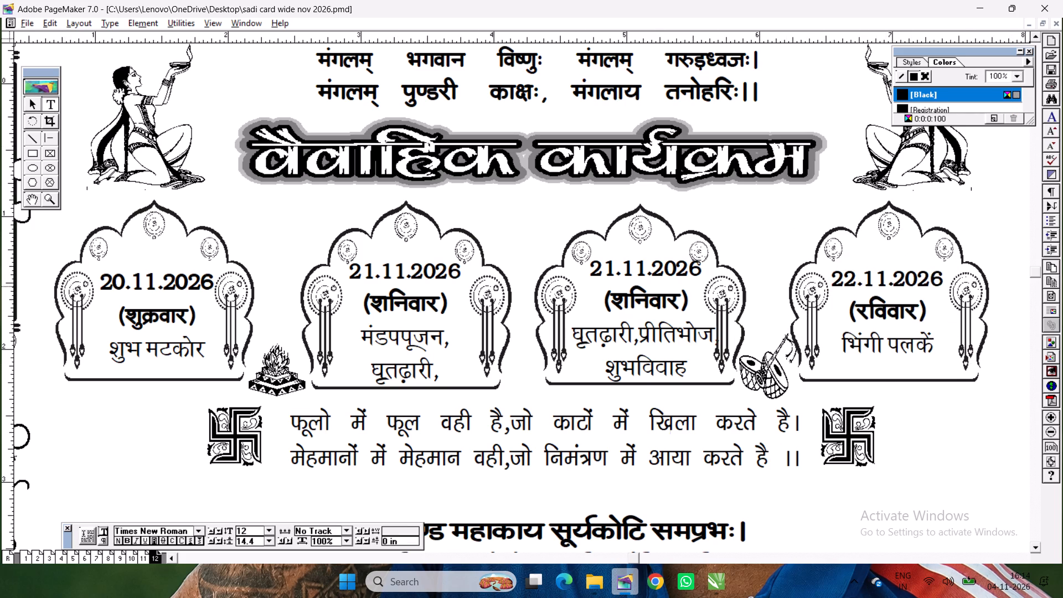
{"action": "left_click_drag", "start_coordinate": [586, 280], "coordinate": [709, 304]}
{"action": "key", "text": "ctrl+shift+comma"}
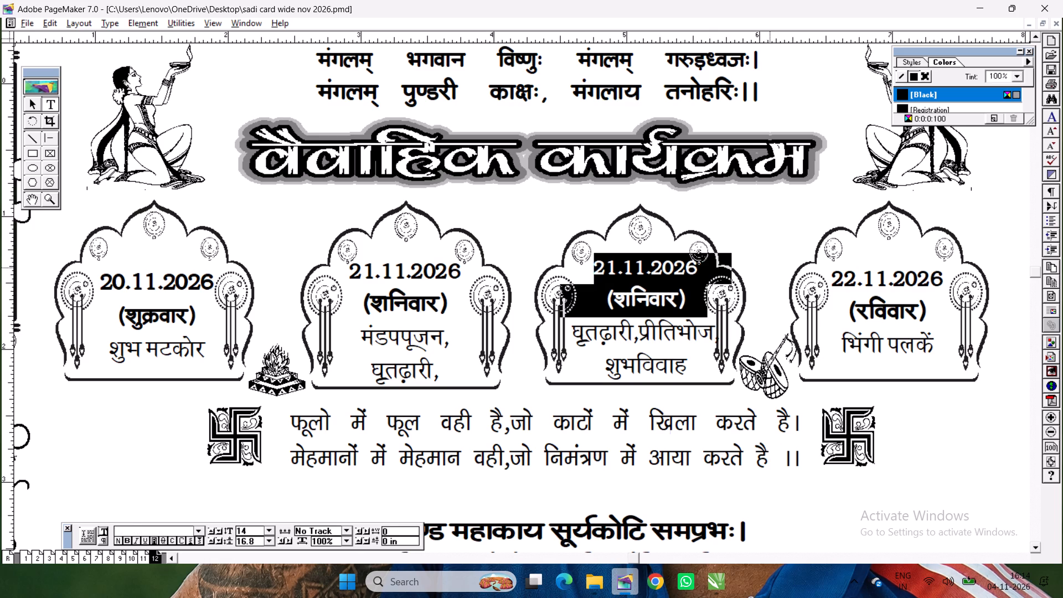
{"action": "left_click", "coordinate": [770, 255]}
{"action": "left_click", "coordinate": [29, 100]}
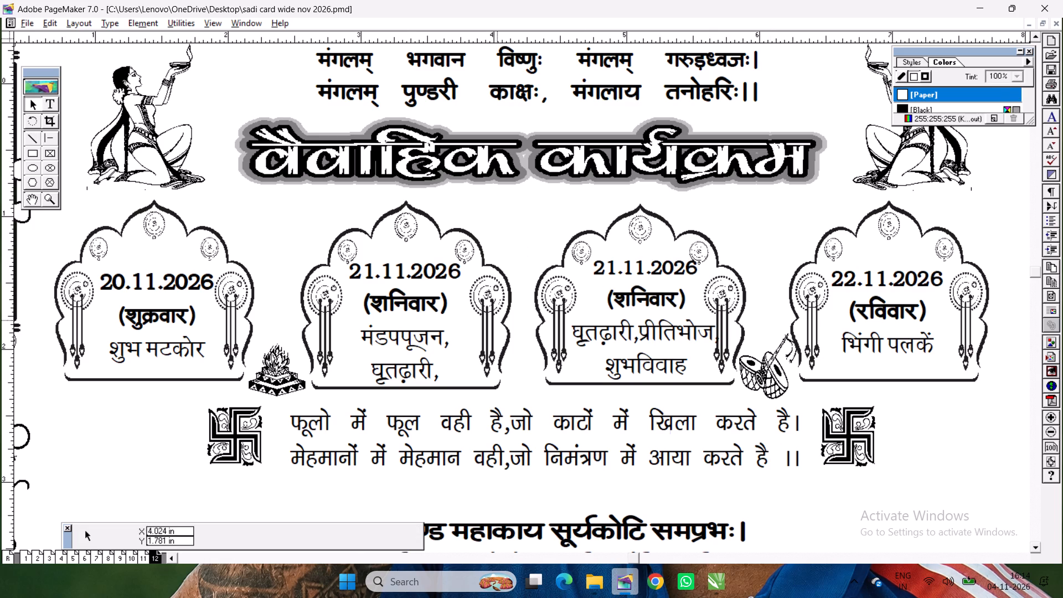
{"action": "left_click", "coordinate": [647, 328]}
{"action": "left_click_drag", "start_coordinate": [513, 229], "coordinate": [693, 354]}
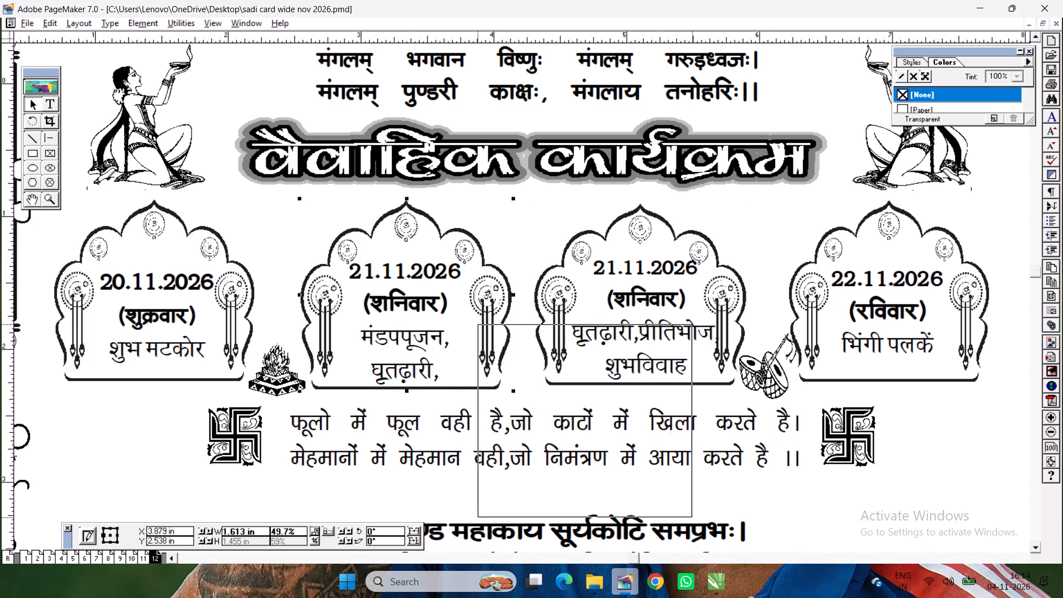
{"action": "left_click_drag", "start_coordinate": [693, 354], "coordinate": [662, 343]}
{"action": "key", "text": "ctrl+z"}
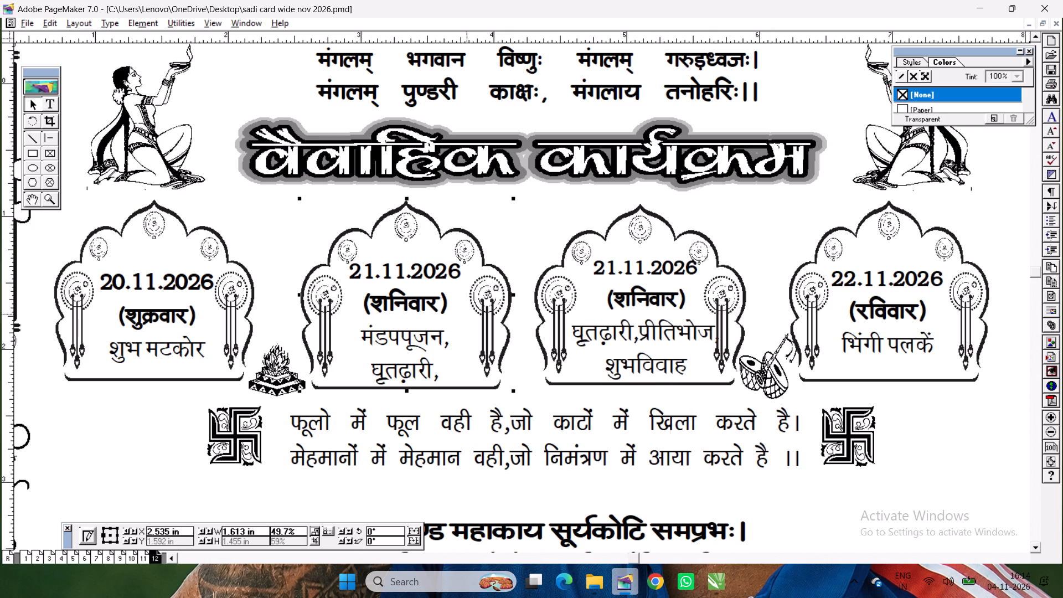
Nudge the third arch's text block about 0.02 in left and slightly down inside its frame.
{"action": "left_click", "coordinate": [544, 304]}
{"action": "left_click_drag", "start_coordinate": [522, 229], "coordinate": [739, 385]}
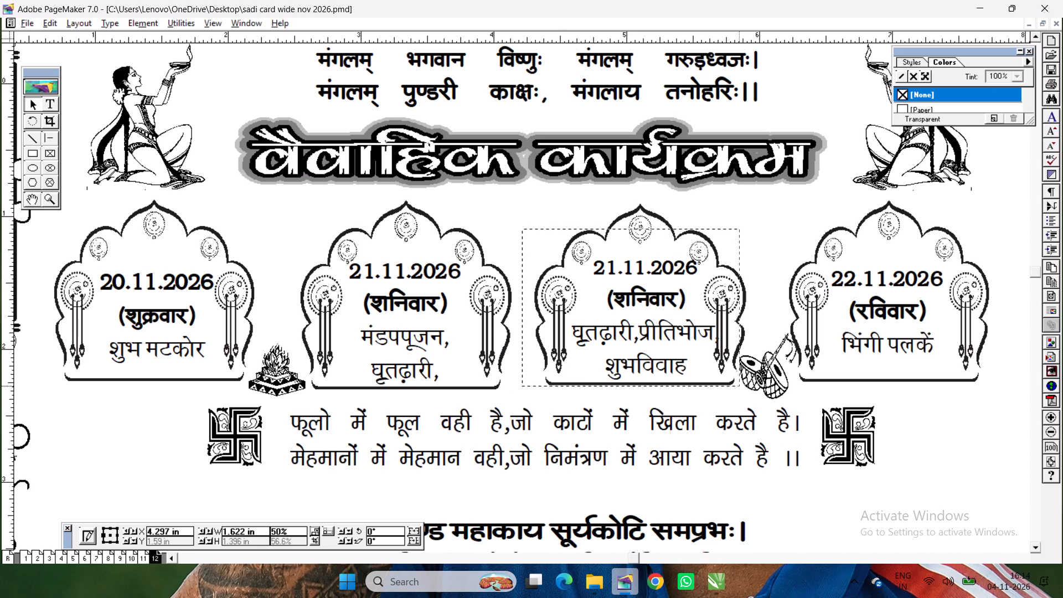
{"action": "left_click_drag", "start_coordinate": [739, 385], "coordinate": [741, 385]}
{"action": "key", "text": "Left"}
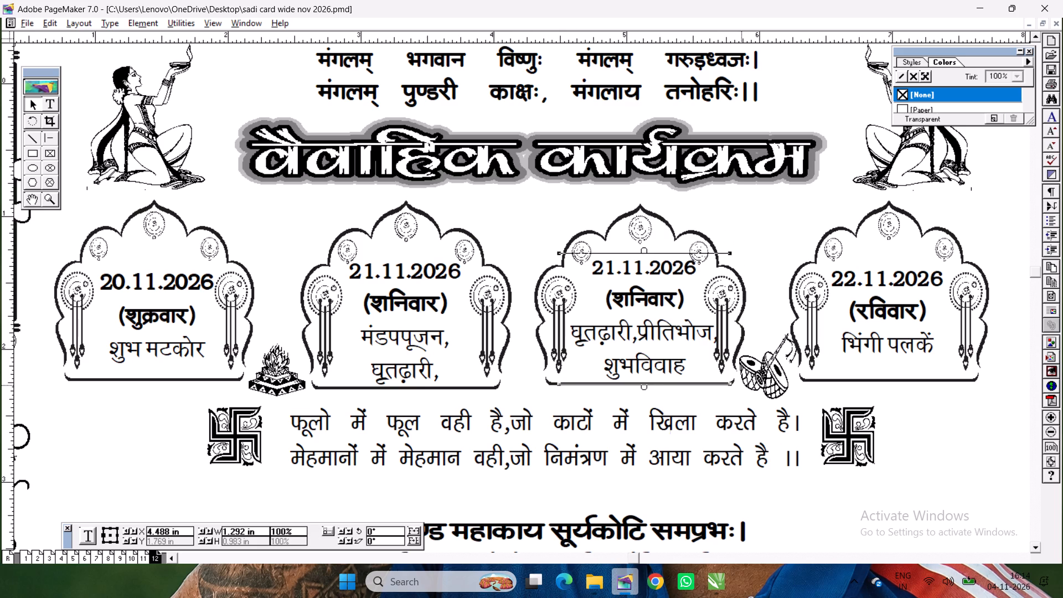
{"action": "key", "text": "Left"}
{"action": "key", "text": "Down"}
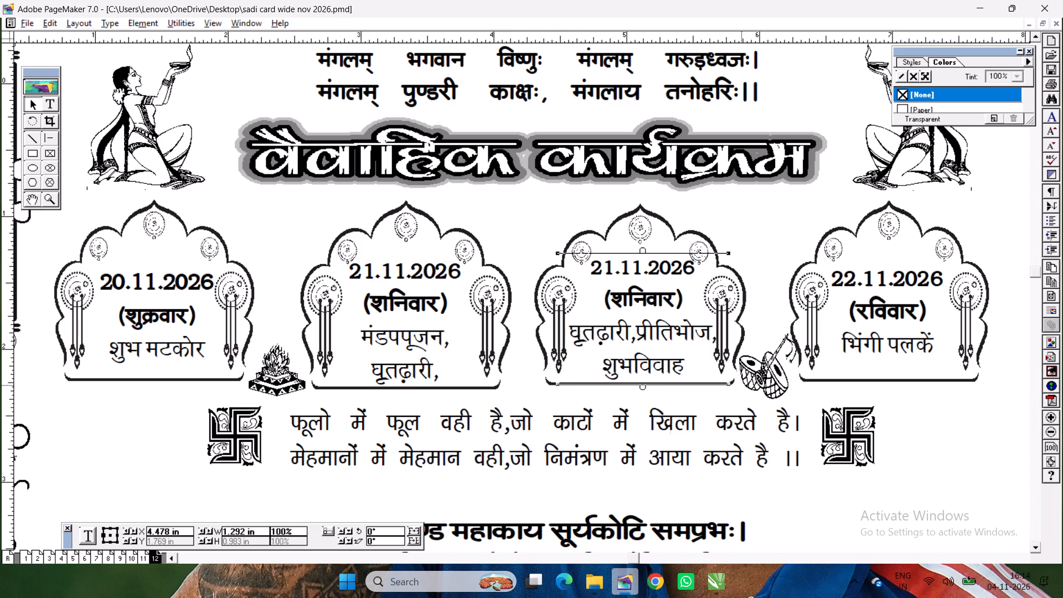
{"action": "left_click", "coordinate": [568, 219]}
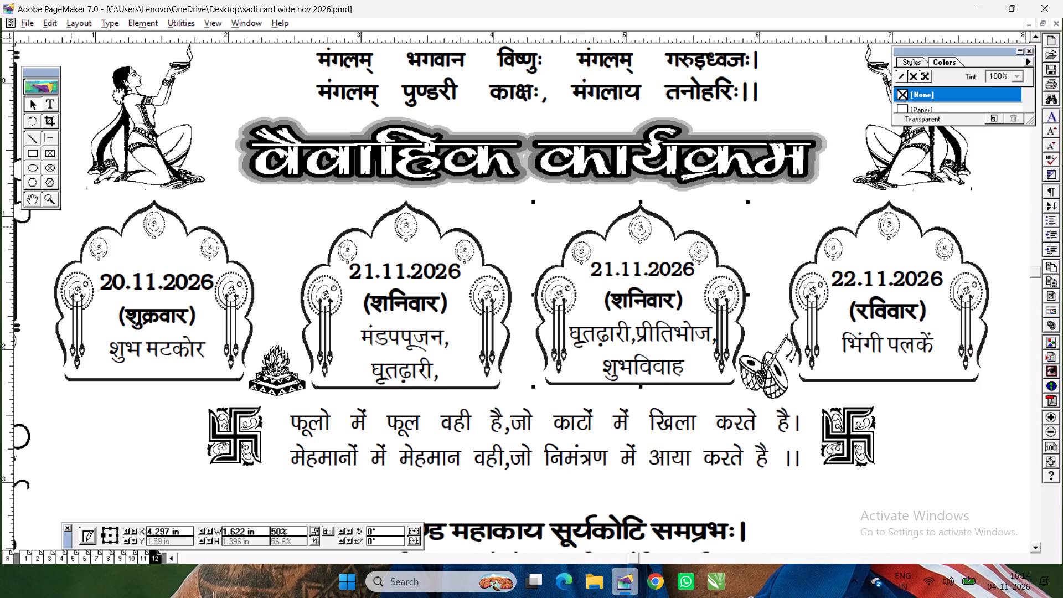
Move the two-line फूलो में फूल verse and both flanking swastikas down together by about 0.11 in.
{"action": "left_click", "coordinate": [29, 194]}
{"action": "left_click_drag", "start_coordinate": [476, 378], "coordinate": [464, 234]}
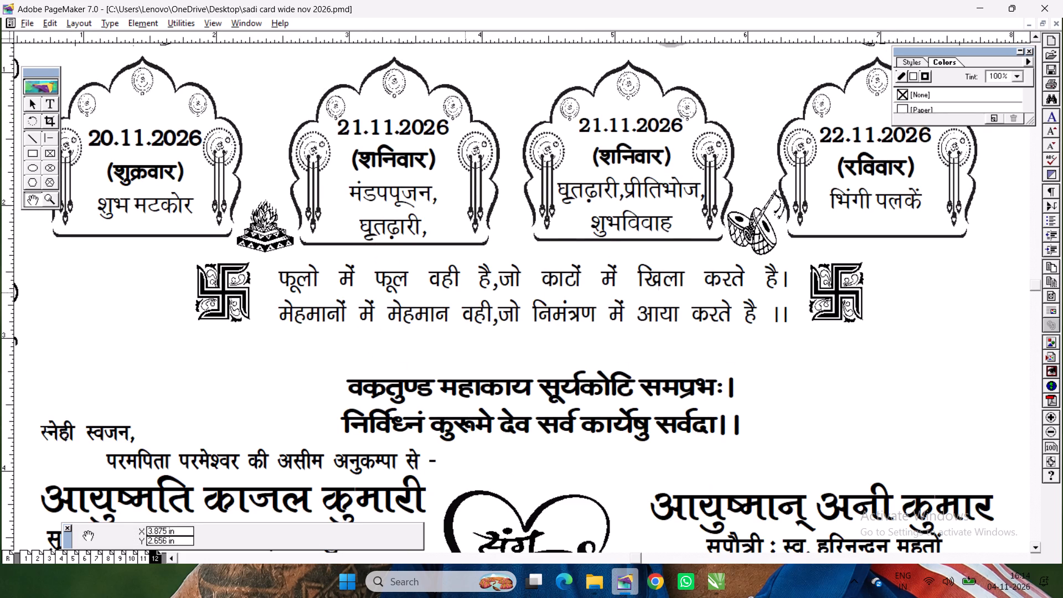
{"action": "left_click_drag", "start_coordinate": [465, 292], "coordinate": [487, 289]}
{"action": "left_click", "coordinate": [38, 106]}
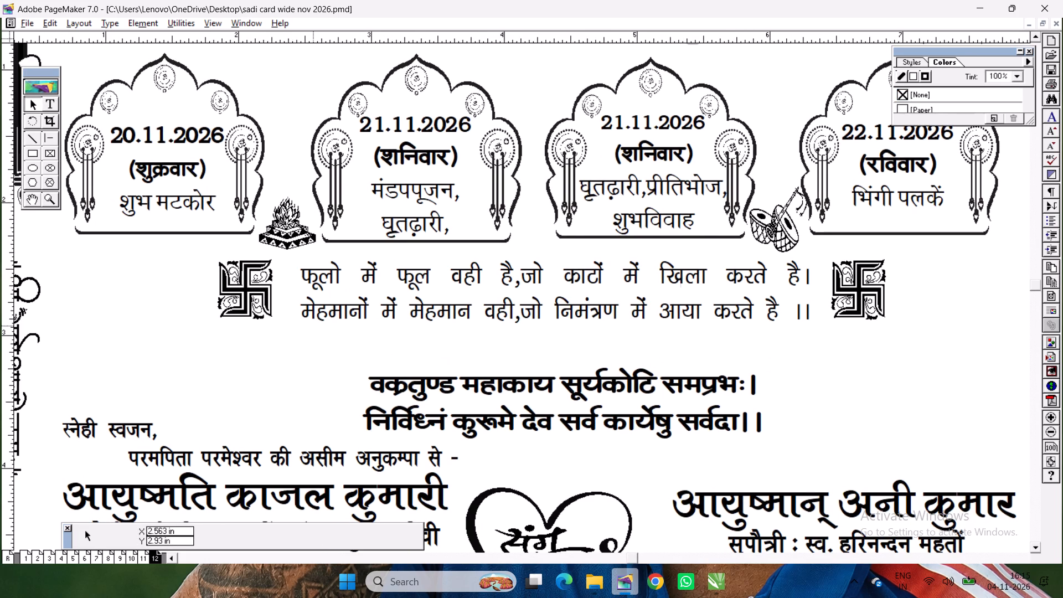
{"action": "left_click", "coordinate": [260, 296]}
{"action": "left_click", "coordinate": [416, 303], "text": "shift"}
{"action": "left_click", "coordinate": [856, 287], "text": "shift"}
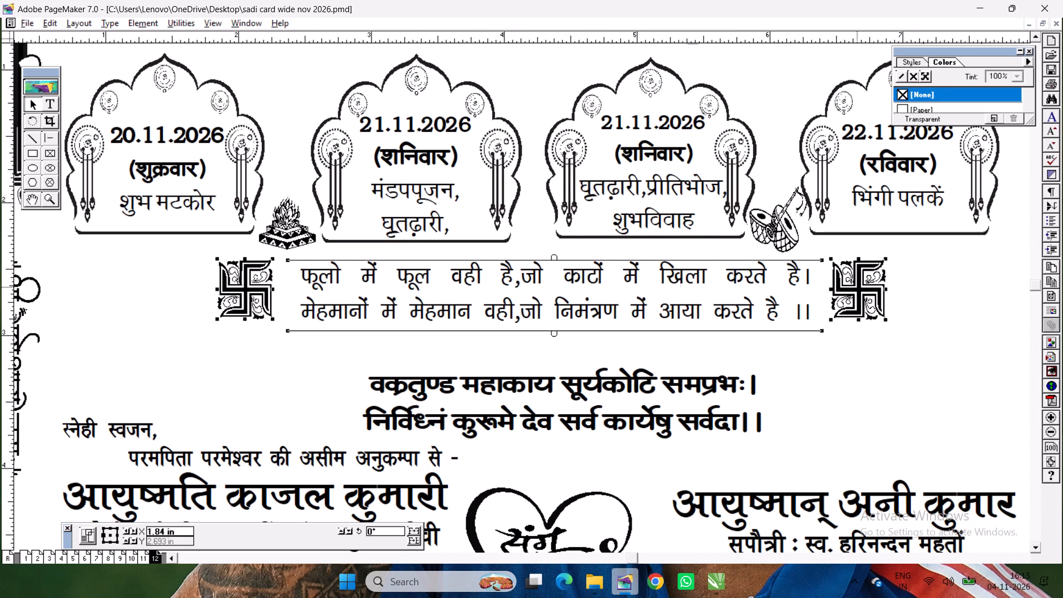
{"action": "key", "text": "Down"}
{"action": "key", "text": "Down"}
{"action": "key", "text": "Down"}
{"action": "key", "text": "Down"}
{"action": "key", "text": "Down"}
{"action": "key", "text": "Down"}
{"action": "key", "text": "Down"}
{"action": "key", "text": "Down"}
{"action": "key", "text": "Down"}
{"action": "key", "text": "Down"}
{"action": "key", "text": "Down"}
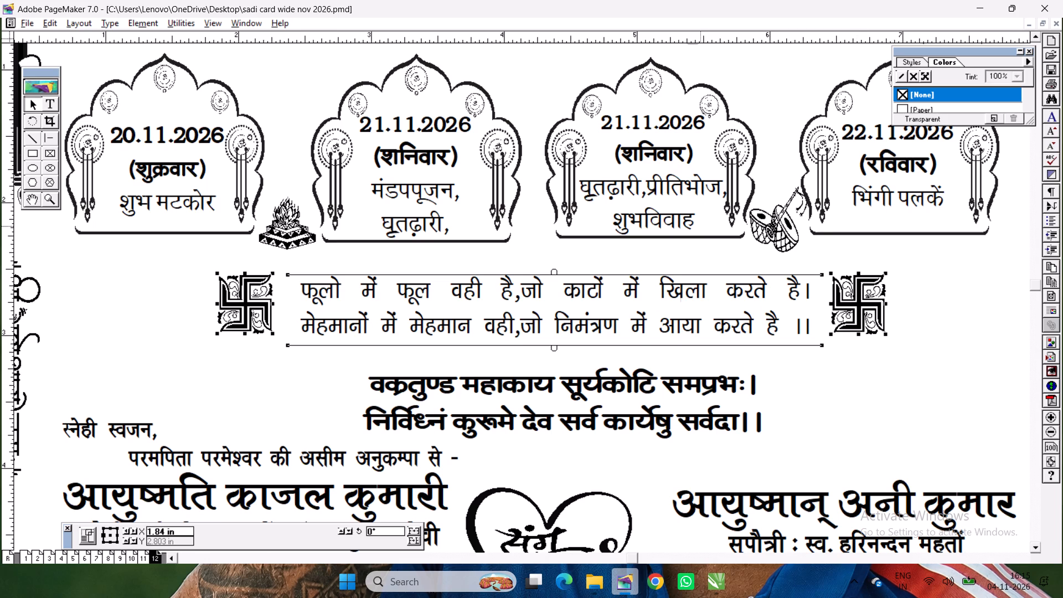
Copy the verse words में फूल वही है,जो काटों and paste them as a new text line between the arches and the verse.
{"action": "left_click", "coordinate": [51, 110]}
{"action": "left_click", "coordinate": [51, 102]}
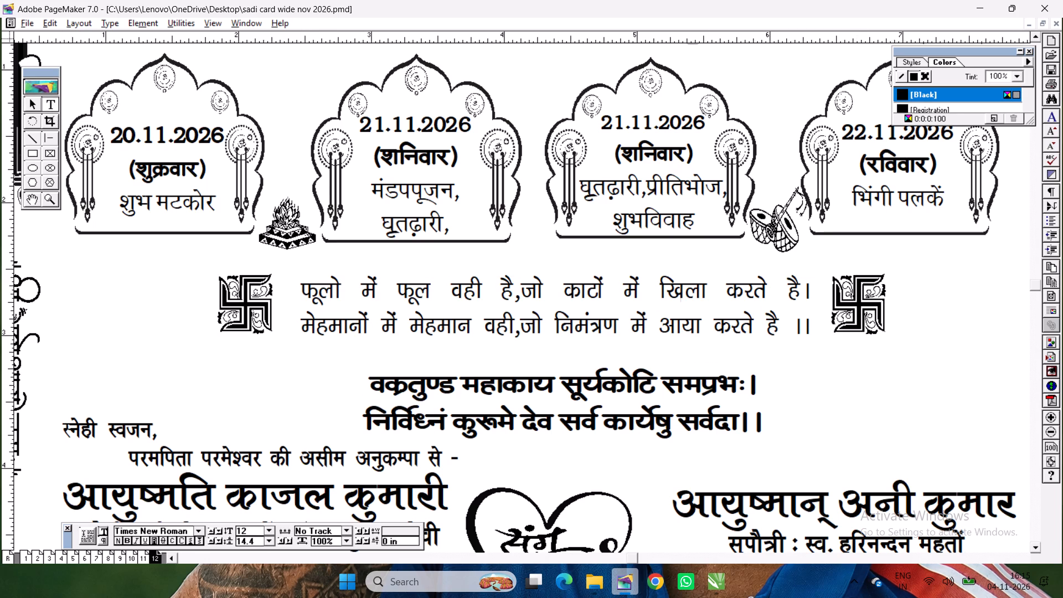
{"action": "left_click_drag", "start_coordinate": [368, 291], "coordinate": [607, 306]}
{"action": "key", "text": "ctrl+c"}
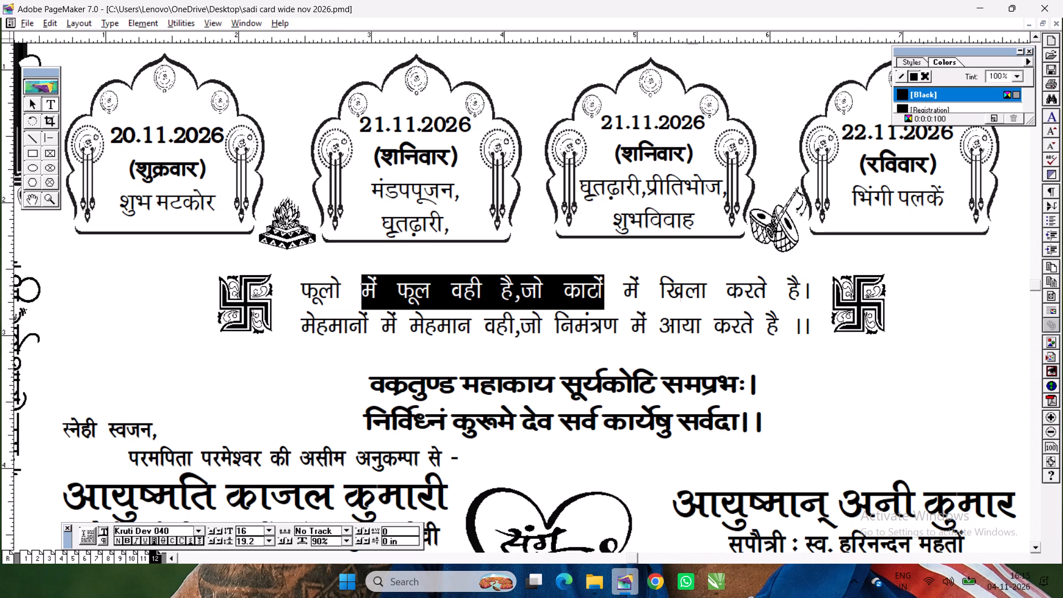
{"action": "left_click", "coordinate": [468, 258]}
{"action": "key", "text": "ctrl+v"}
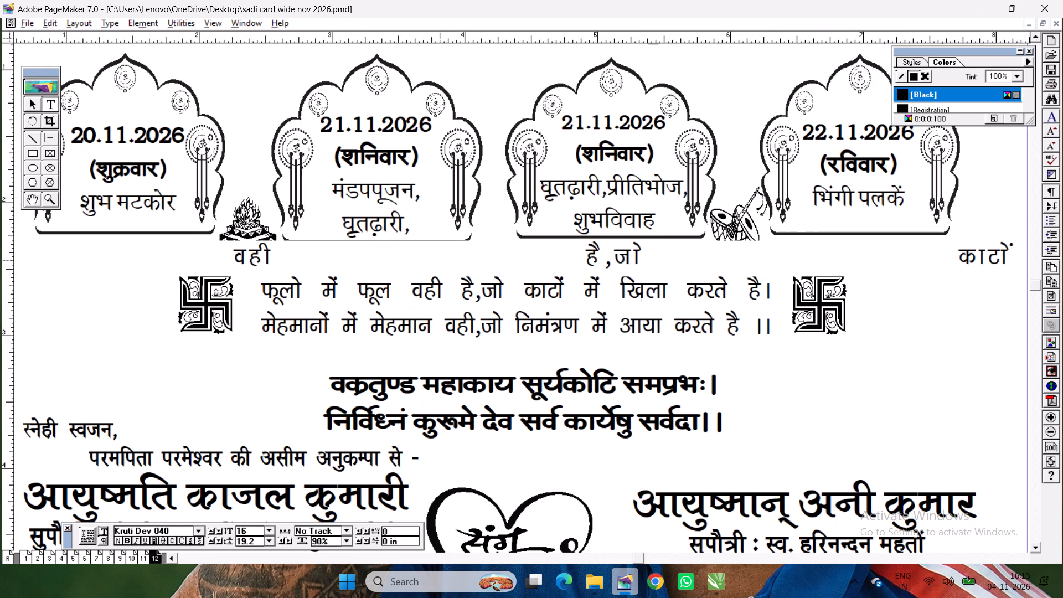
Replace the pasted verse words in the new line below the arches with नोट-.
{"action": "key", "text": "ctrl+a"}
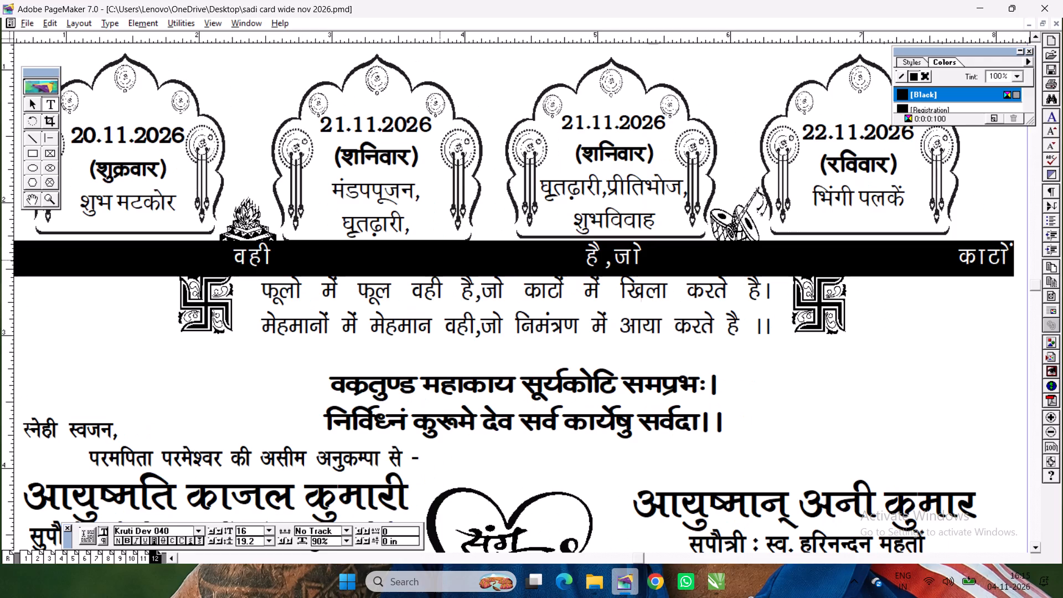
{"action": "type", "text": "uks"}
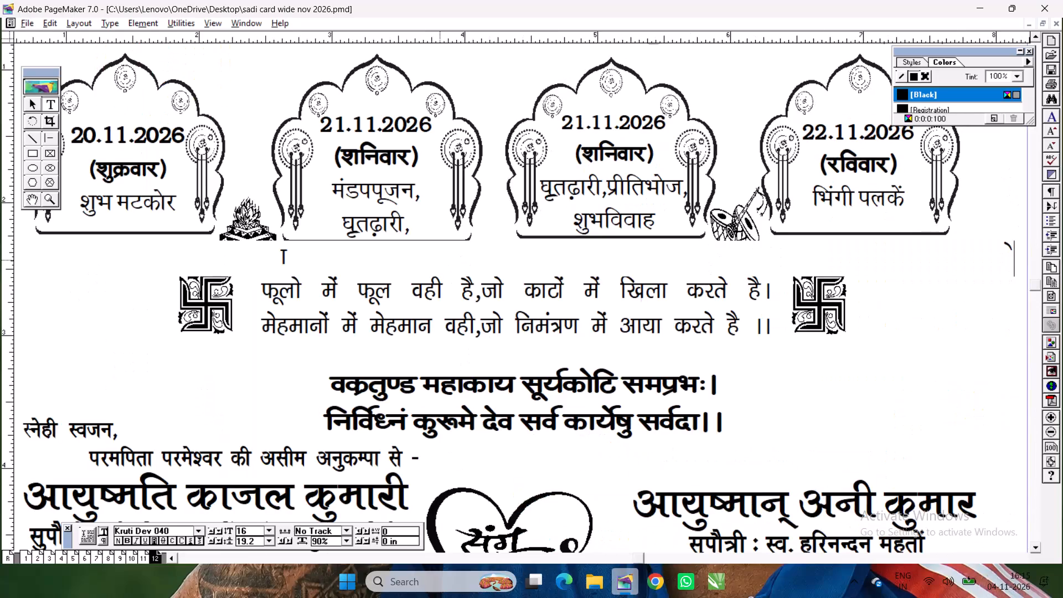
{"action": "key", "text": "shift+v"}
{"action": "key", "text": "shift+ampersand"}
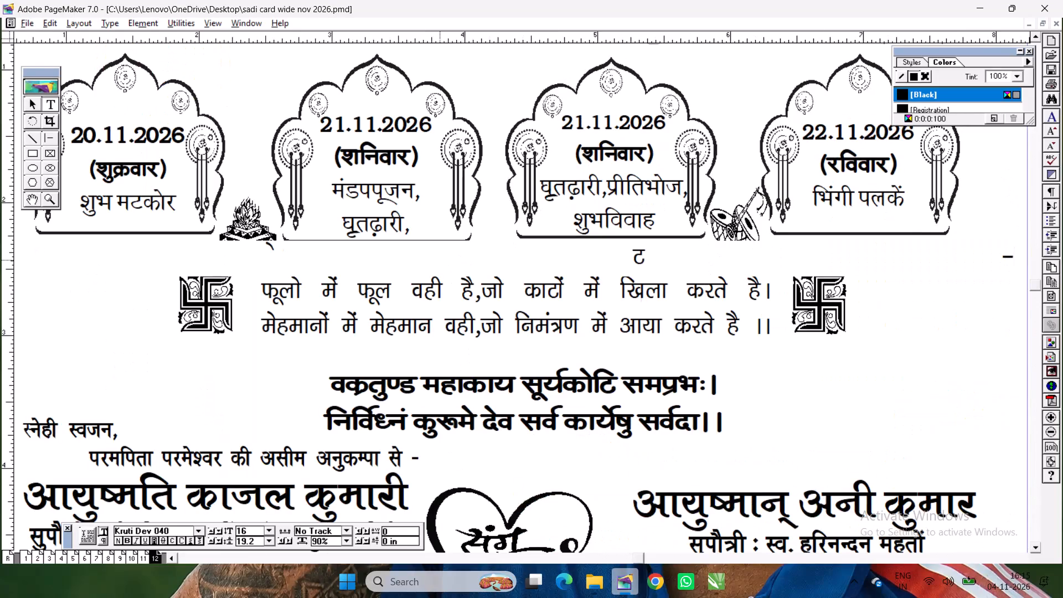
Replace the new line's text with a few placeholder letters and left-align the line.
{"action": "key", "text": "ctrl+a"}
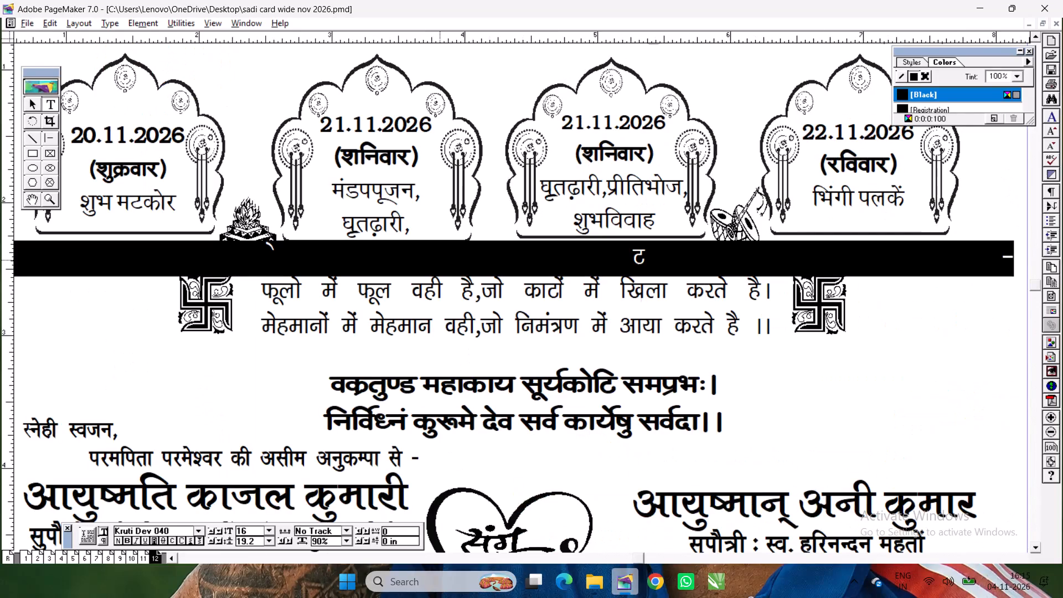
{"action": "key", "text": "shift+l"}
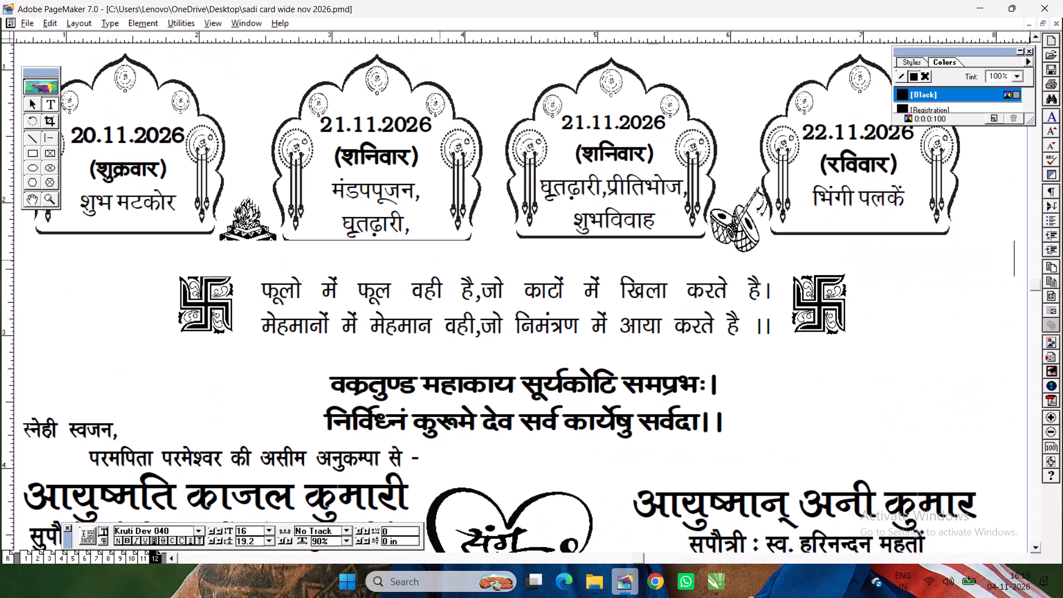
{"action": "key", "text": "ctrl+1"}
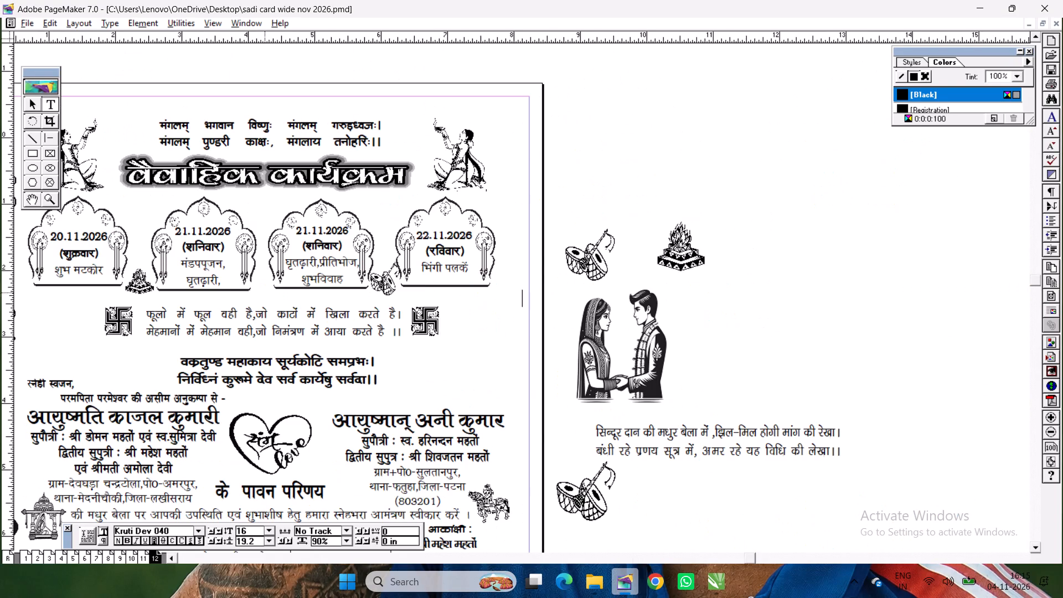
{"action": "key", "text": "ctrl+l"}
{"action": "type", "text": "evfvf"}
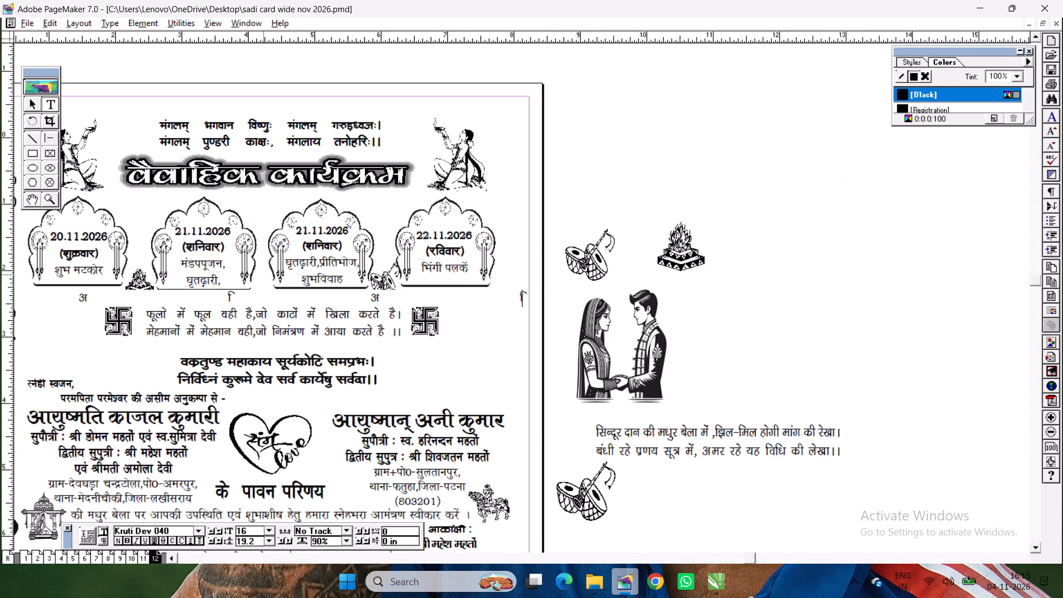
{"action": "key", "text": "ctrl+shift+l"}
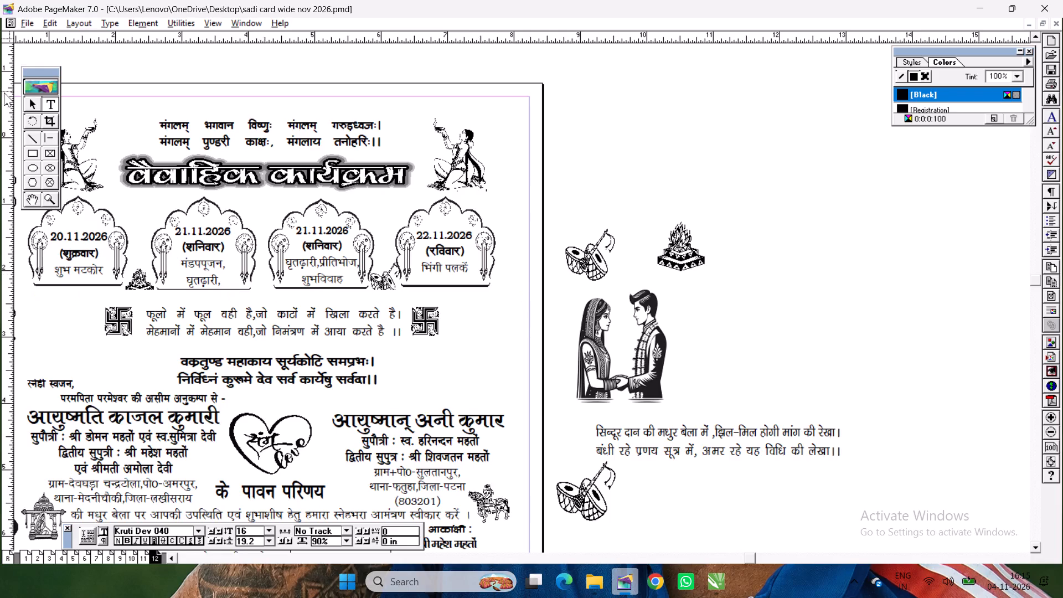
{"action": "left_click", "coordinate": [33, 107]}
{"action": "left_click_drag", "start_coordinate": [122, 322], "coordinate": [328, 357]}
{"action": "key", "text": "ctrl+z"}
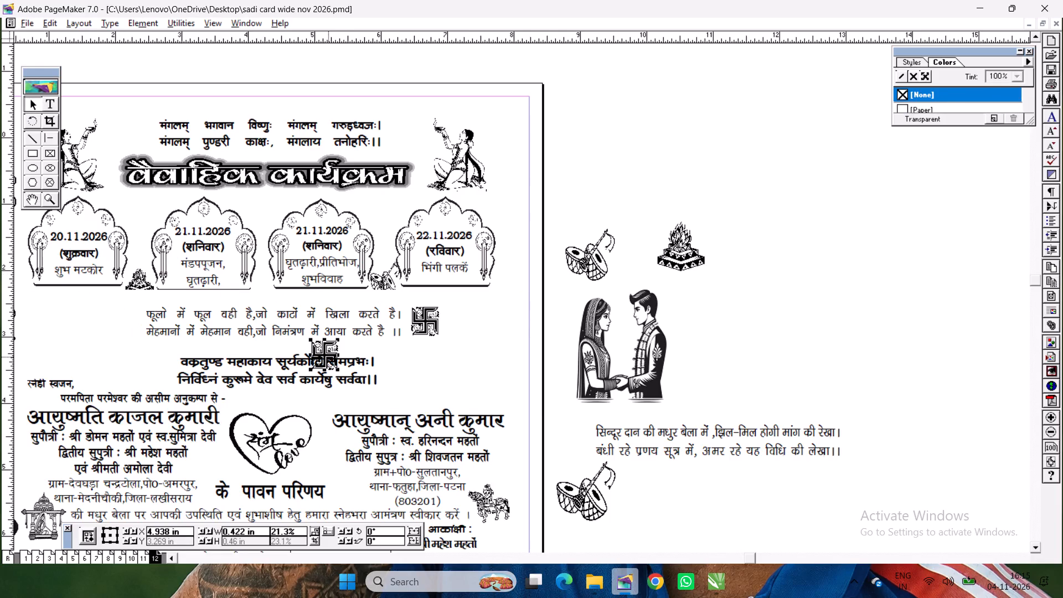
Narrow the new text line's frame to about 4.87 in and place it between the arches and the verse, between the swastikas.
{"action": "left_click", "coordinate": [28, 199]}
{"action": "left_click_drag", "start_coordinate": [110, 345], "coordinate": [451, 321]}
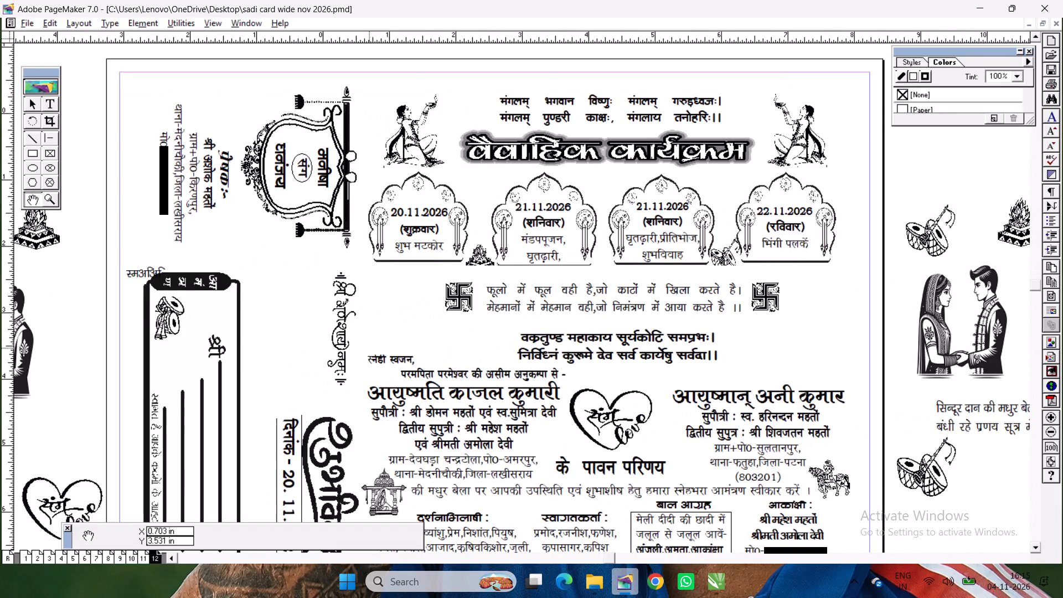
{"action": "left_click_drag", "start_coordinate": [368, 348], "coordinate": [363, 348]}
{"action": "left_click", "coordinate": [33, 98]}
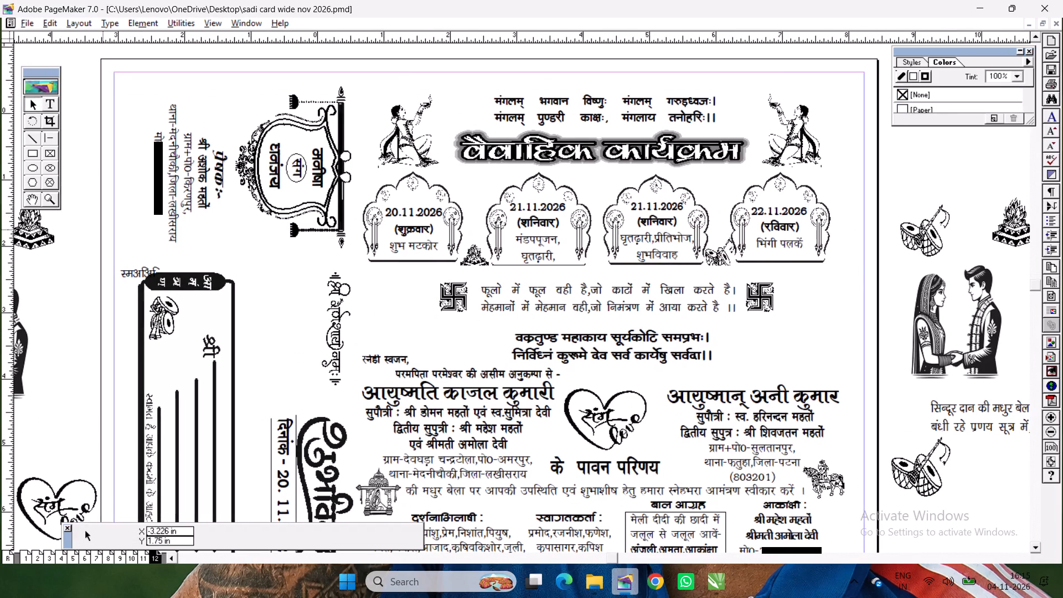
{"action": "left_click_drag", "start_coordinate": [128, 274], "coordinate": [384, 275]}
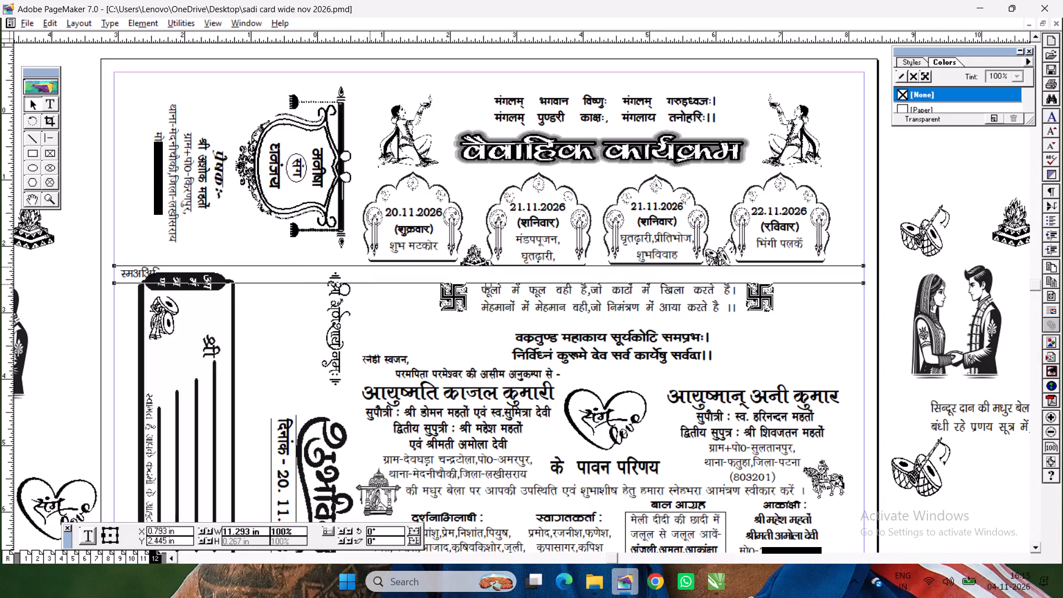
{"action": "left_click_drag", "start_coordinate": [384, 275], "coordinate": [384, 274]}
{"action": "left_click_drag", "start_coordinate": [370, 282], "coordinate": [796, 370]}
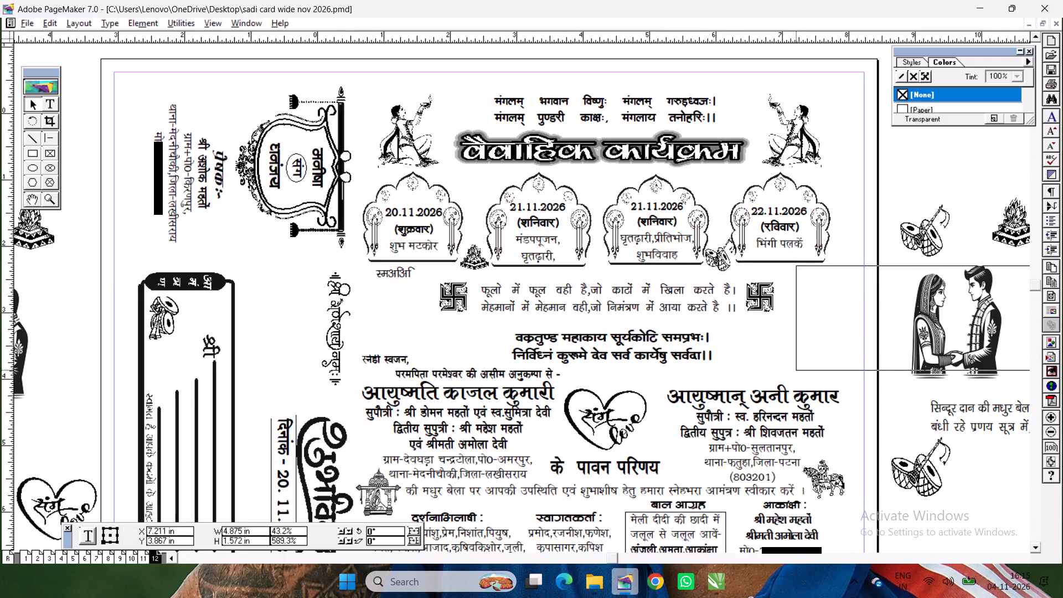
{"action": "left_click_drag", "start_coordinate": [796, 370], "coordinate": [797, 370]}
{"action": "left_click_drag", "start_coordinate": [910, 278], "coordinate": [550, 287]}
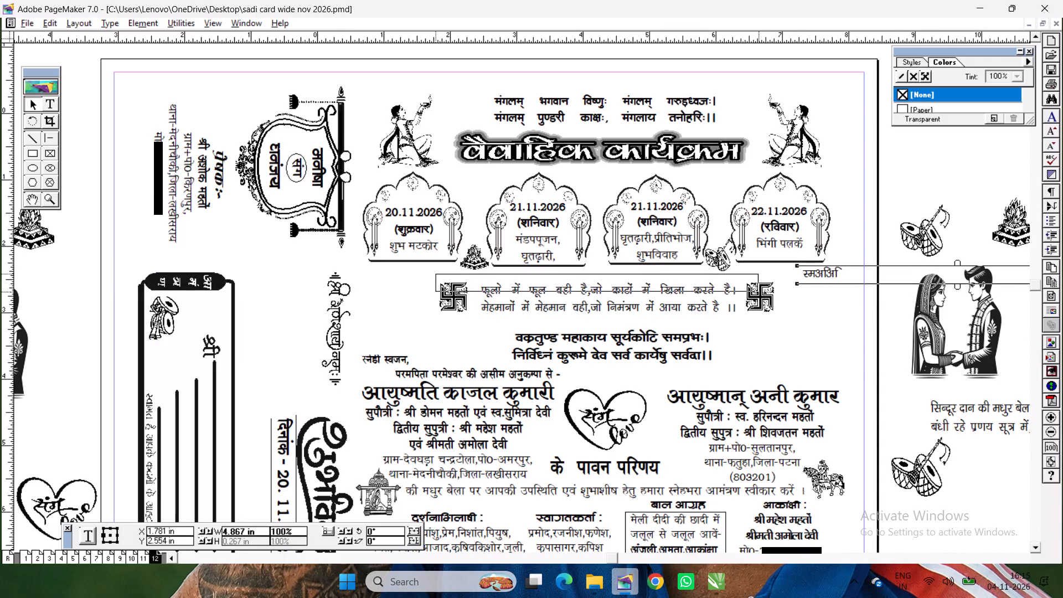
{"action": "left_click_drag", "start_coordinate": [550, 287], "coordinate": [562, 282]}
Replace the placeholder letters in the new line with समस्त कार्यक्रम हमारे निवास स्थान.
{"action": "key", "text": "ctrl+2"}
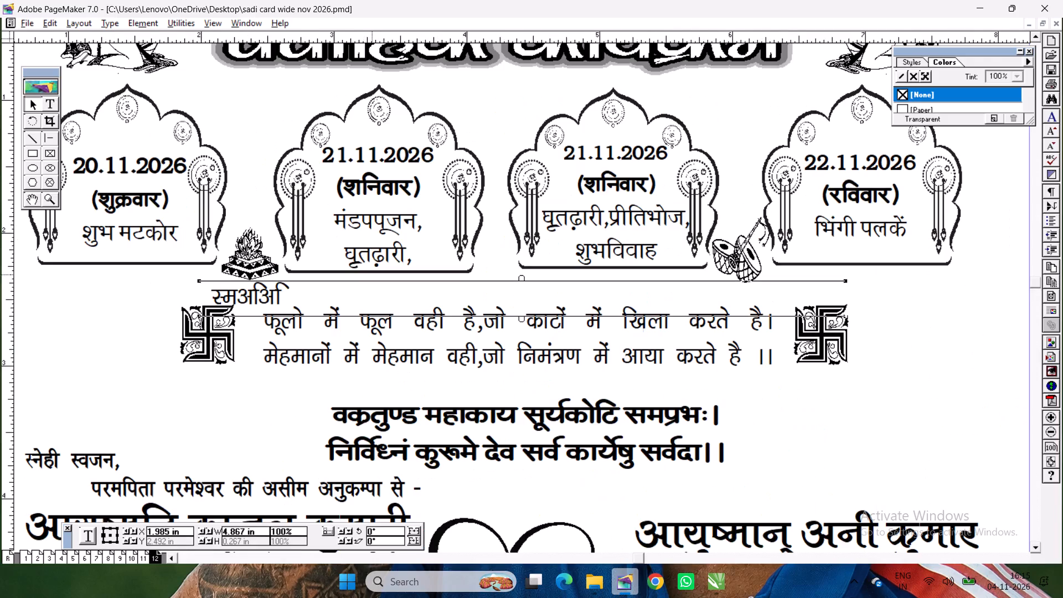
{"action": "left_click", "coordinate": [50, 97]}
{"action": "left_click", "coordinate": [231, 290]}
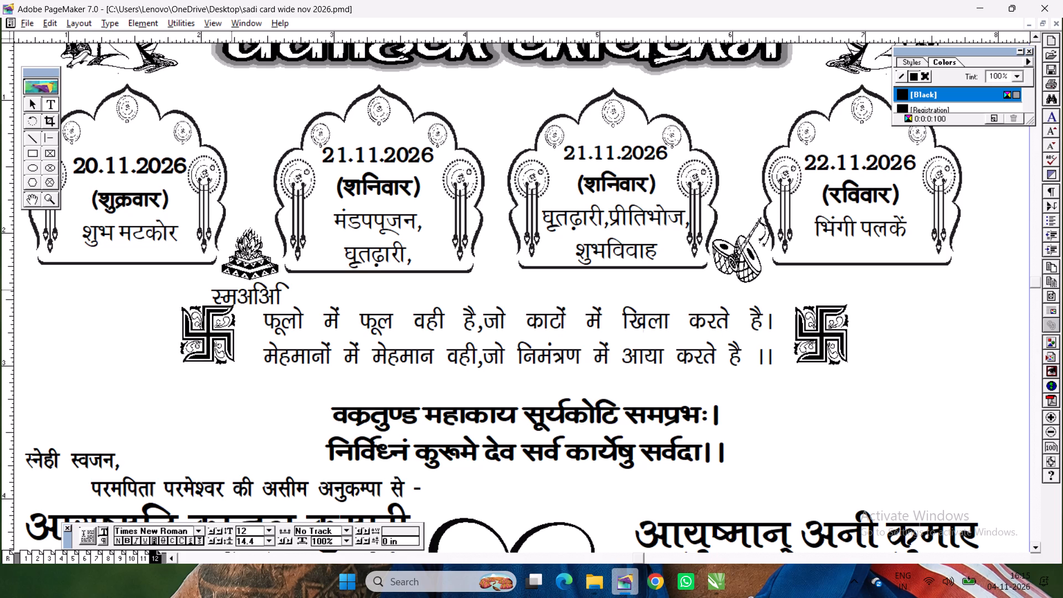
{"action": "key", "text": "ctrl+a"}
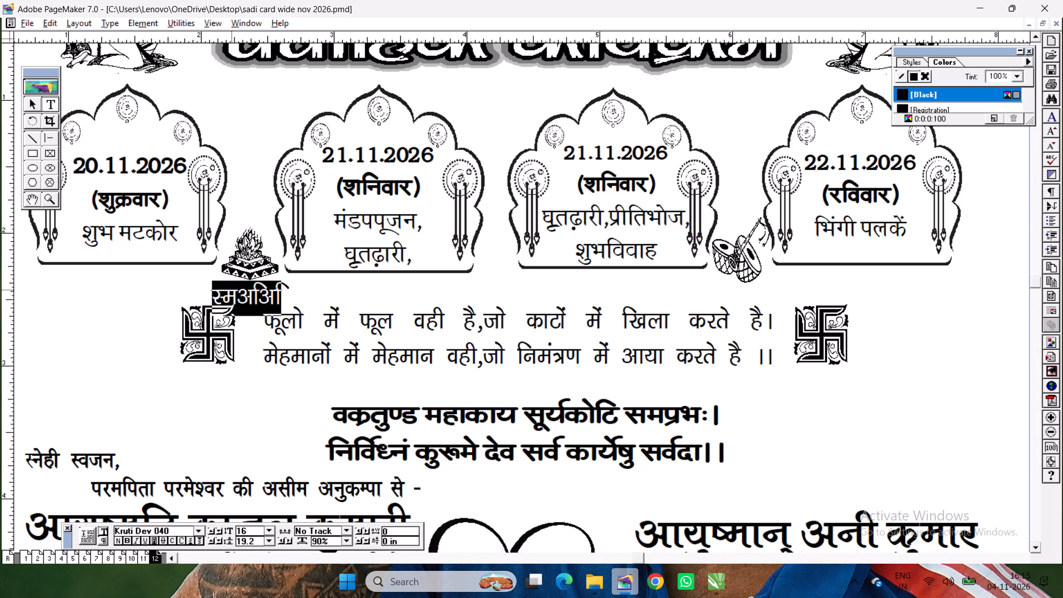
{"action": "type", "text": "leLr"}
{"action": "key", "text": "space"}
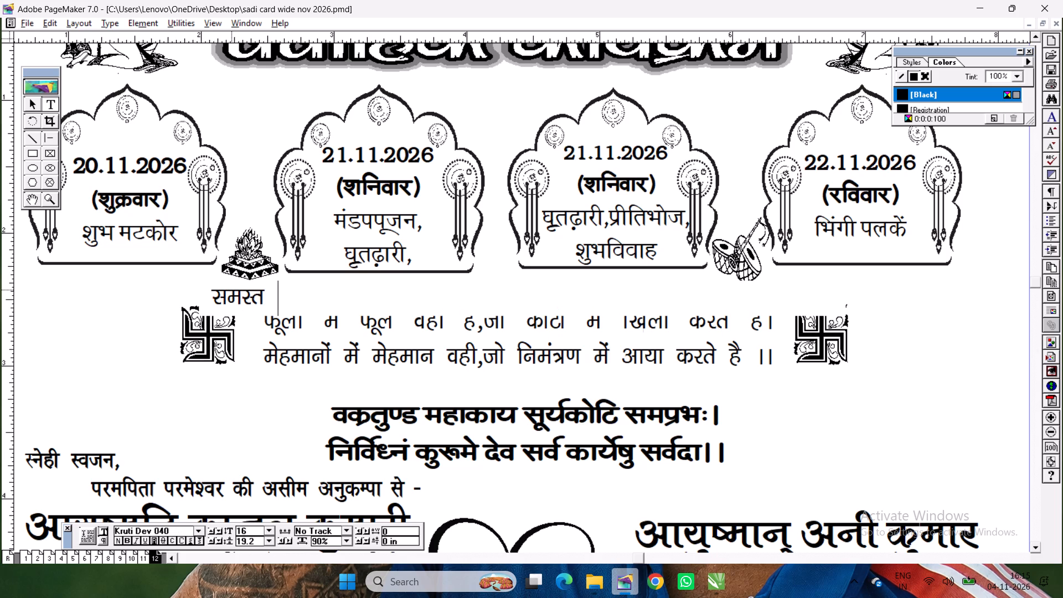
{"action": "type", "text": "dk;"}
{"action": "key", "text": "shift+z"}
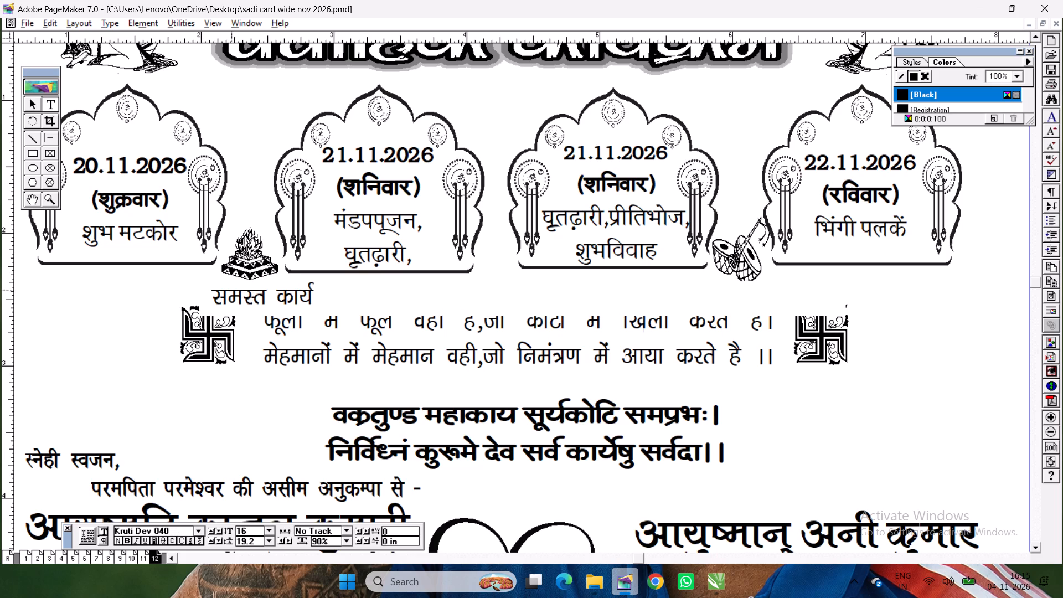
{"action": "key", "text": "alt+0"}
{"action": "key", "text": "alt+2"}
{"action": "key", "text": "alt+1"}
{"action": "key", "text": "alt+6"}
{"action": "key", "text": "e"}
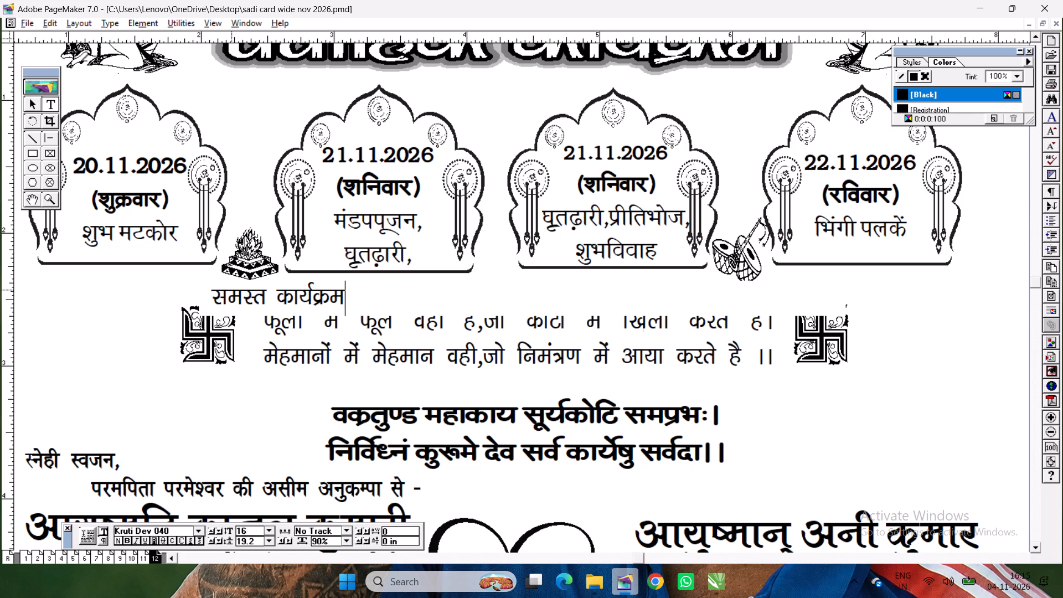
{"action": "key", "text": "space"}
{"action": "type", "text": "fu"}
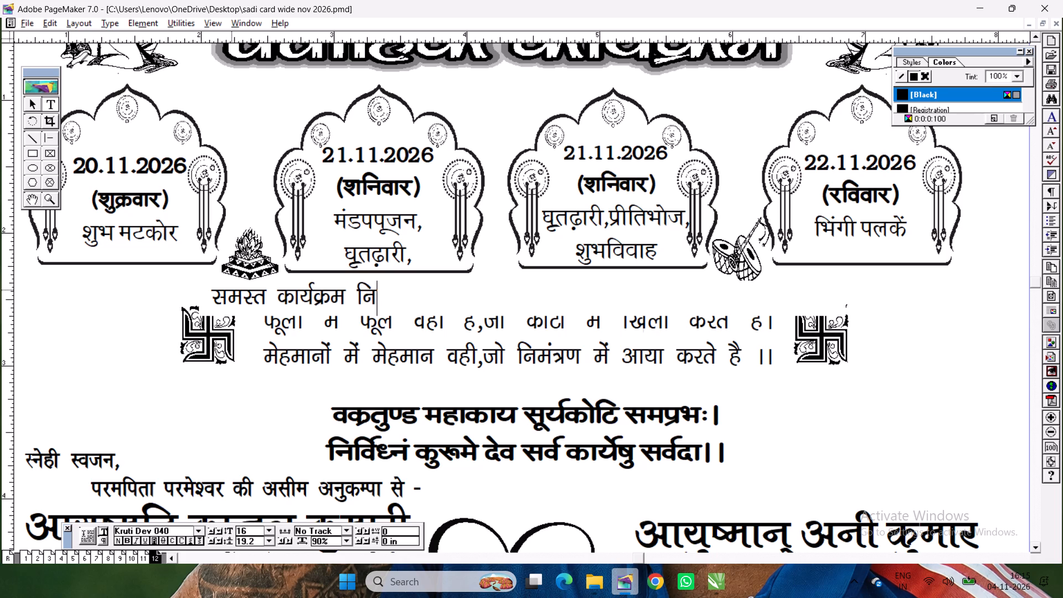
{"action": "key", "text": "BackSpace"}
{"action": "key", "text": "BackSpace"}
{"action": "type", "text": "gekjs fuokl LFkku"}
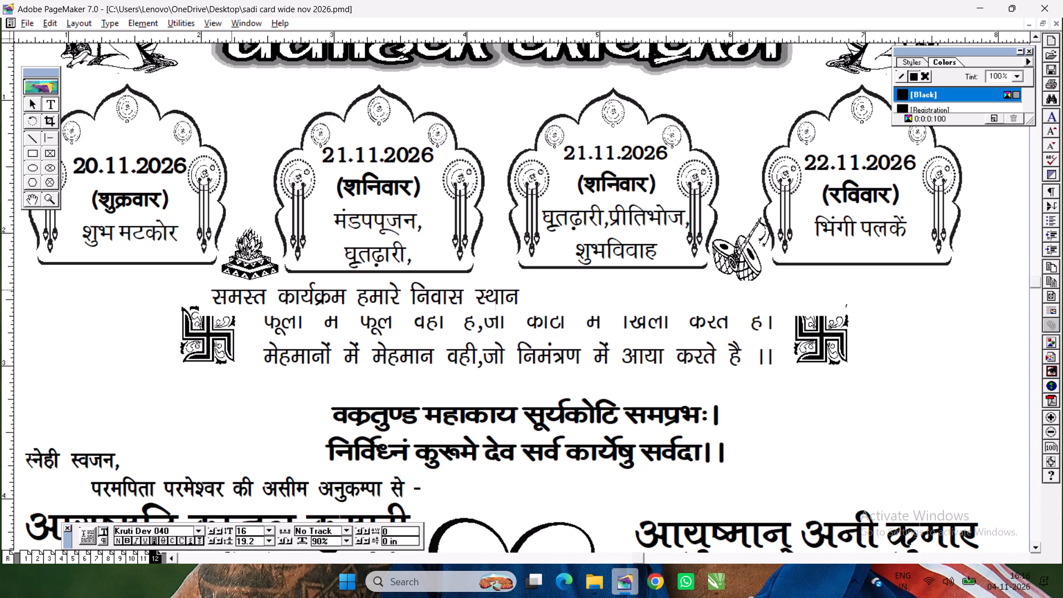
Complete the new line with the bride's home village name followed by से समपन्न होगी।.
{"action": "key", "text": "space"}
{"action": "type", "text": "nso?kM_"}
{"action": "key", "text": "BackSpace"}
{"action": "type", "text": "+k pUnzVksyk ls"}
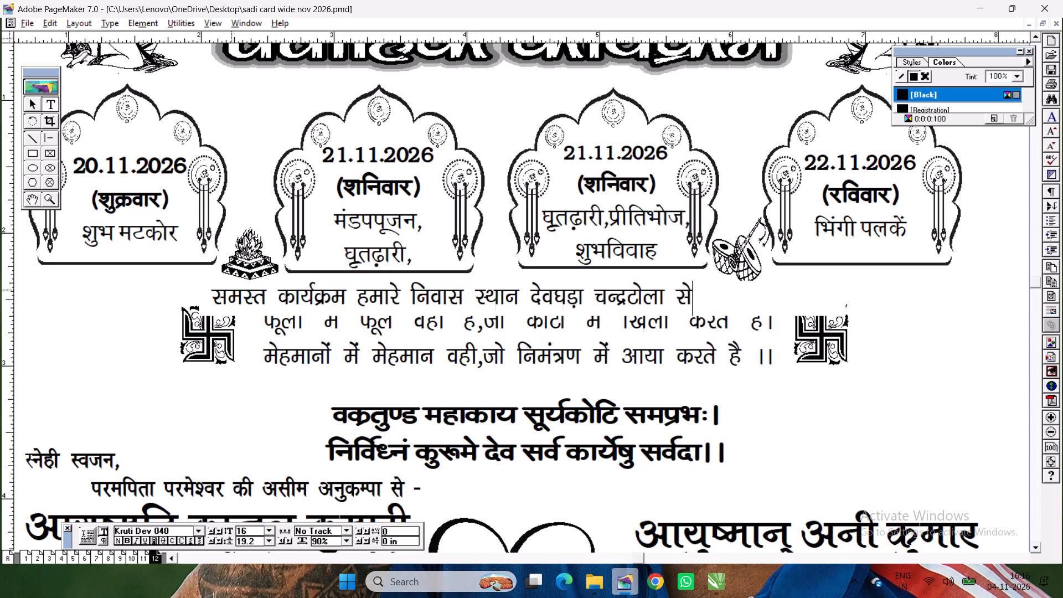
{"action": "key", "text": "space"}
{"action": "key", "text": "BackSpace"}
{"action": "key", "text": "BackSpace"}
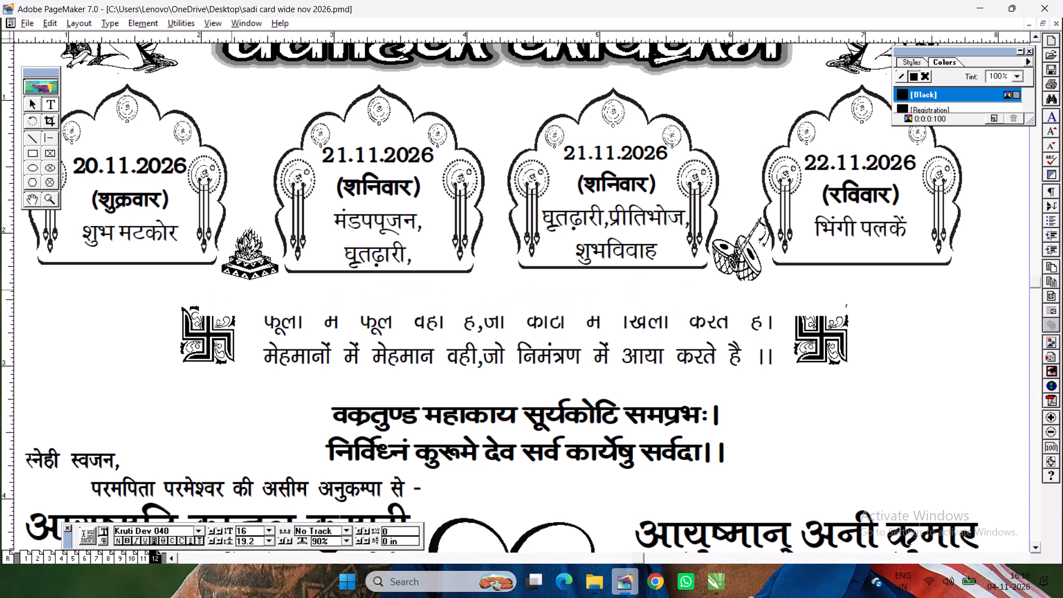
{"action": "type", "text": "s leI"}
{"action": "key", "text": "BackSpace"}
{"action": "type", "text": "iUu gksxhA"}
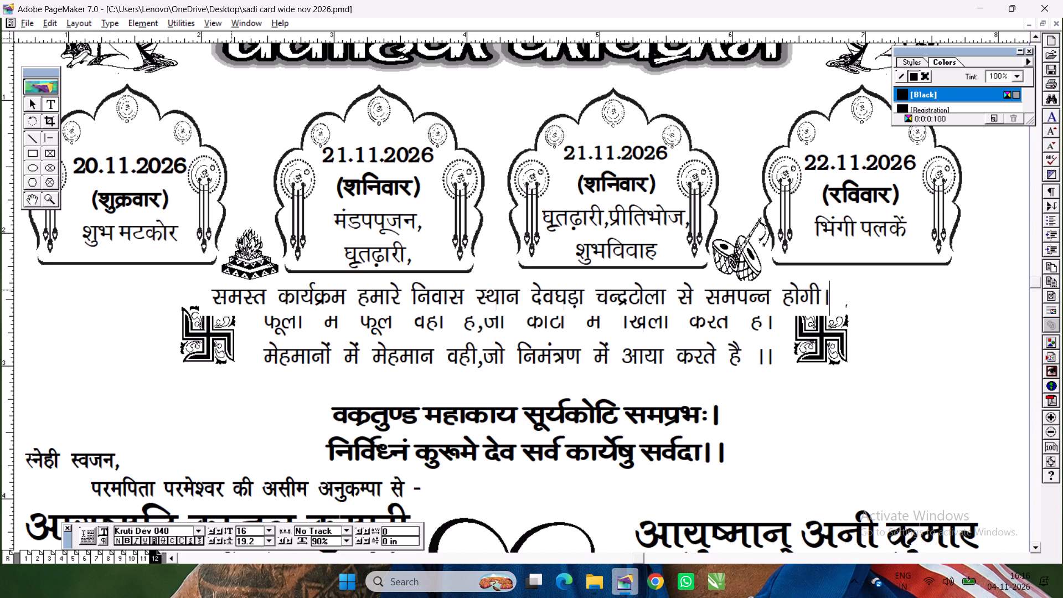
Move the two swastikas flanking the verse outward by about 0.33 in each and slightly up.
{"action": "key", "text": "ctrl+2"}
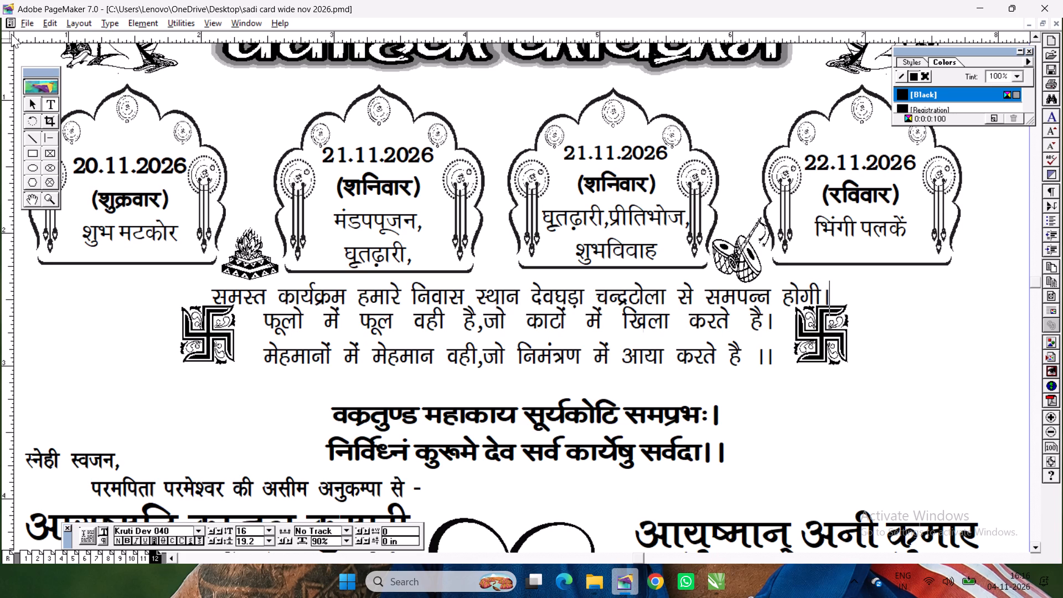
{"action": "left_click", "coordinate": [32, 101]}
{"action": "left_click", "coordinate": [211, 332]}
{"action": "left_click_drag", "start_coordinate": [211, 332], "coordinate": [168, 323]}
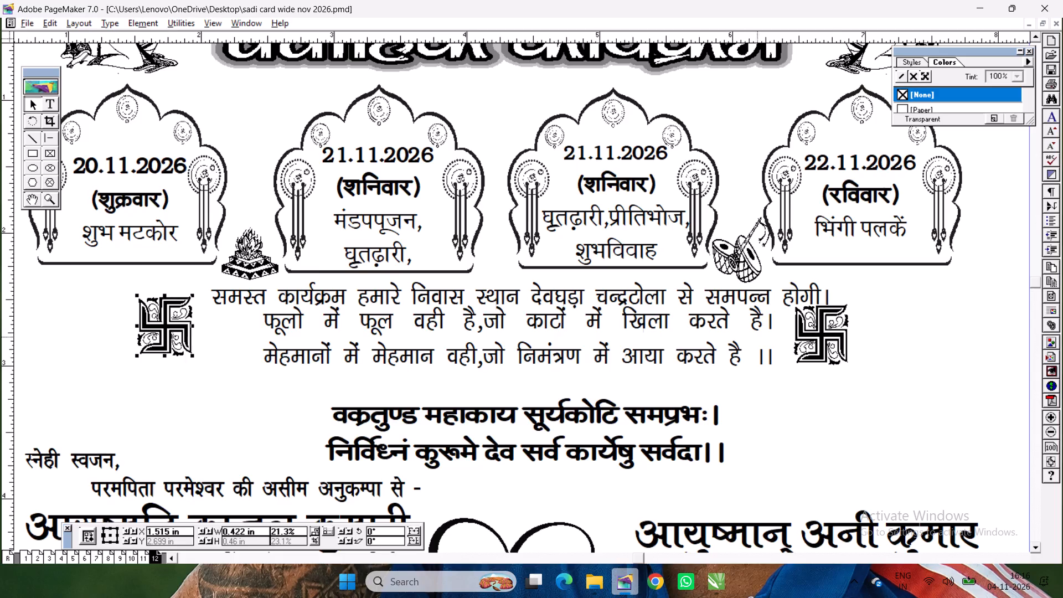
{"action": "left_click_drag", "start_coordinate": [826, 331], "coordinate": [872, 319]}
Move the two-line फूलो में फूल verse down about 0.06 in, clear of the new line.
{"action": "left_click_drag", "start_coordinate": [607, 350], "coordinate": [607, 358]}
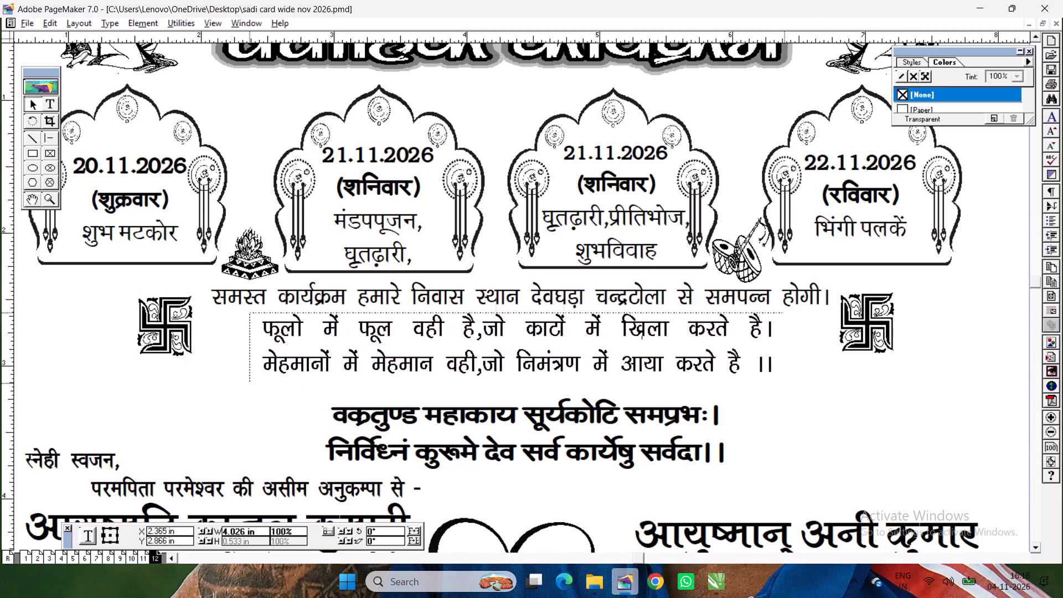
{"action": "left_click_drag", "start_coordinate": [607, 358], "coordinate": [608, 358]}
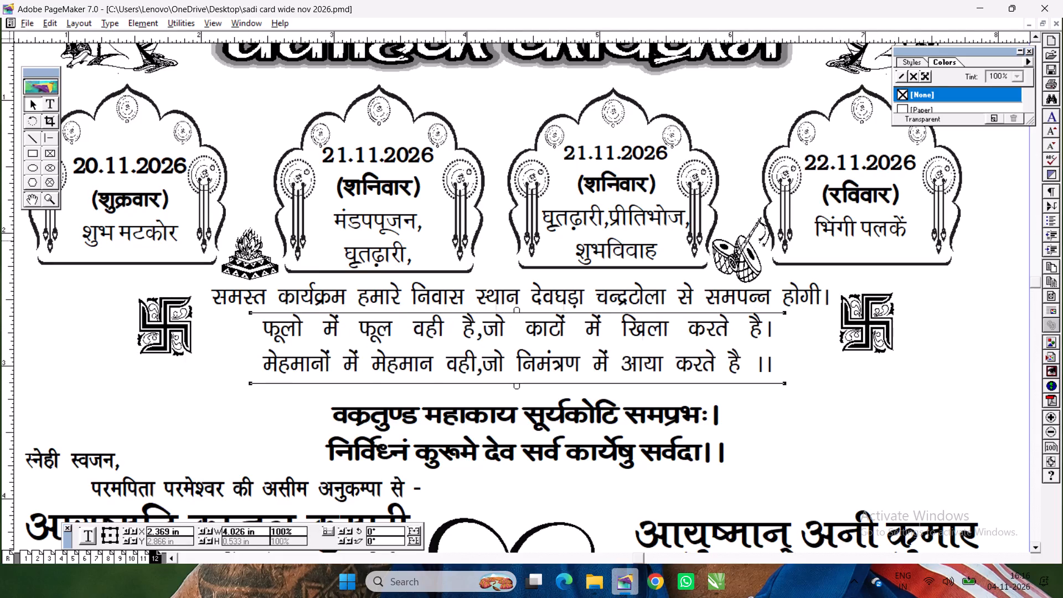
Nudge the four arches with their texts and the small fire and drum pictures up together by about 0.05 in.
{"action": "key", "text": "ctrl+5"}
{"action": "left_click_drag", "start_coordinate": [668, 226], "coordinate": [522, 333]}
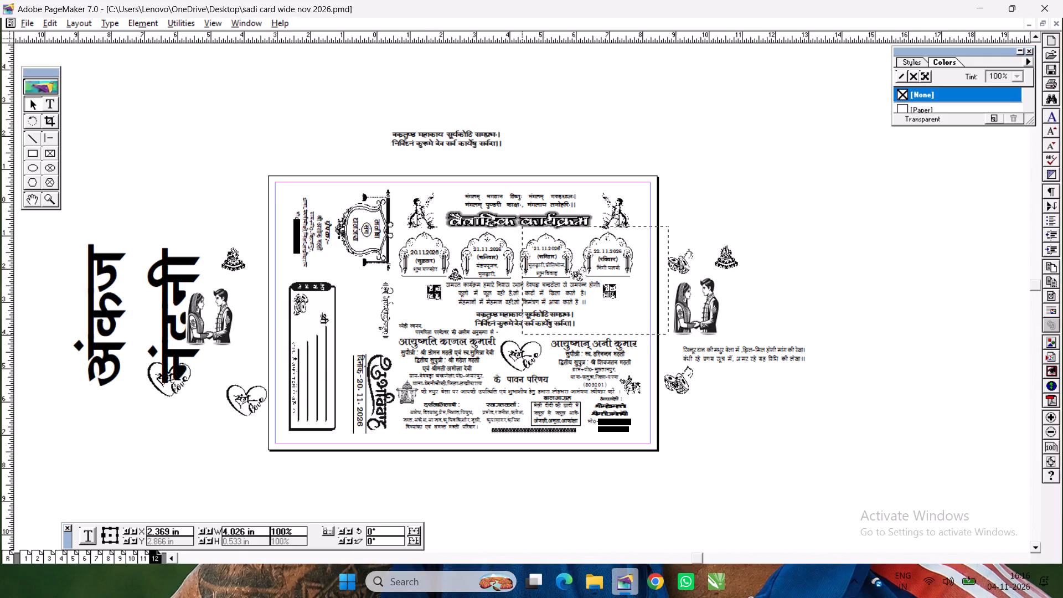
{"action": "left_click_drag", "start_coordinate": [522, 333], "coordinate": [391, 286]}
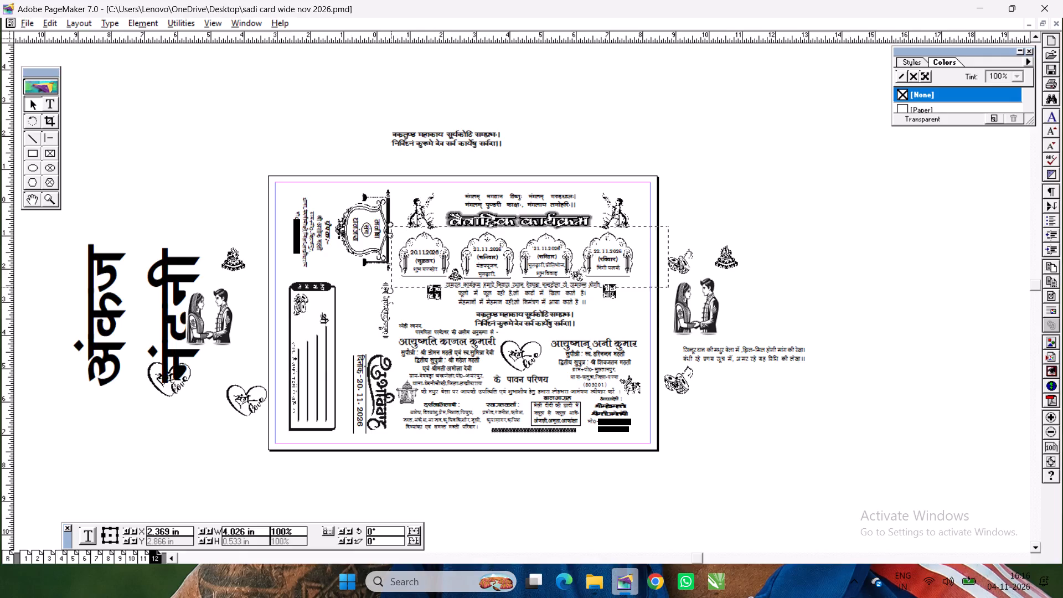
{"action": "left_click_drag", "start_coordinate": [391, 286], "coordinate": [390, 286]}
{"action": "key", "text": "Up"}
{"action": "key", "text": "Up"}
{"action": "key", "text": "Up"}
{"action": "key", "text": "Up"}
{"action": "key", "text": "Up"}
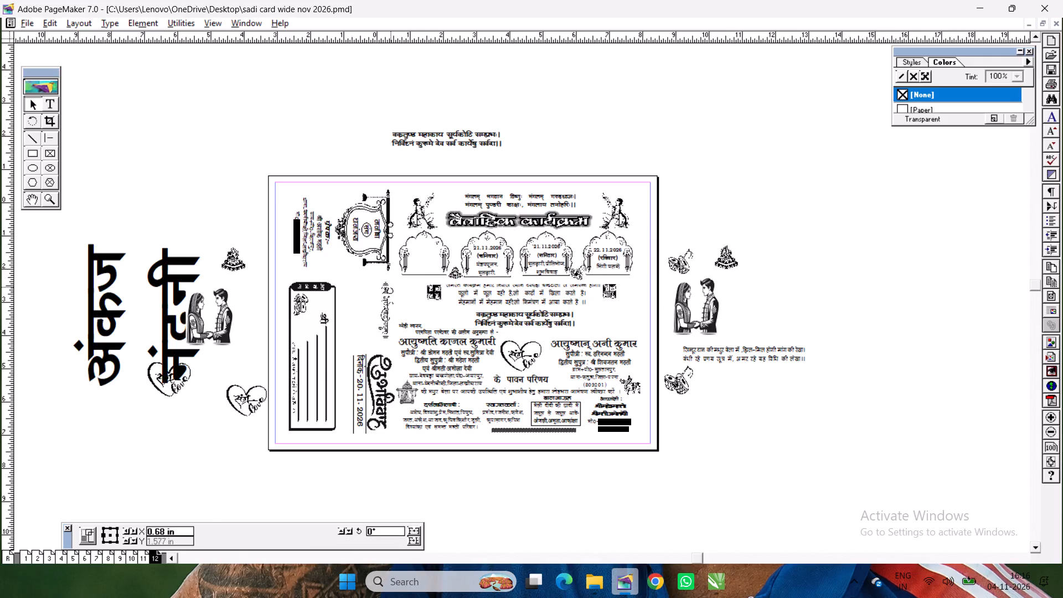
{"action": "left_click", "coordinate": [698, 186]}
Nudge the समस्त कार्यक्रम line up about 0.02 in.
{"action": "key", "text": "ctrl+1"}
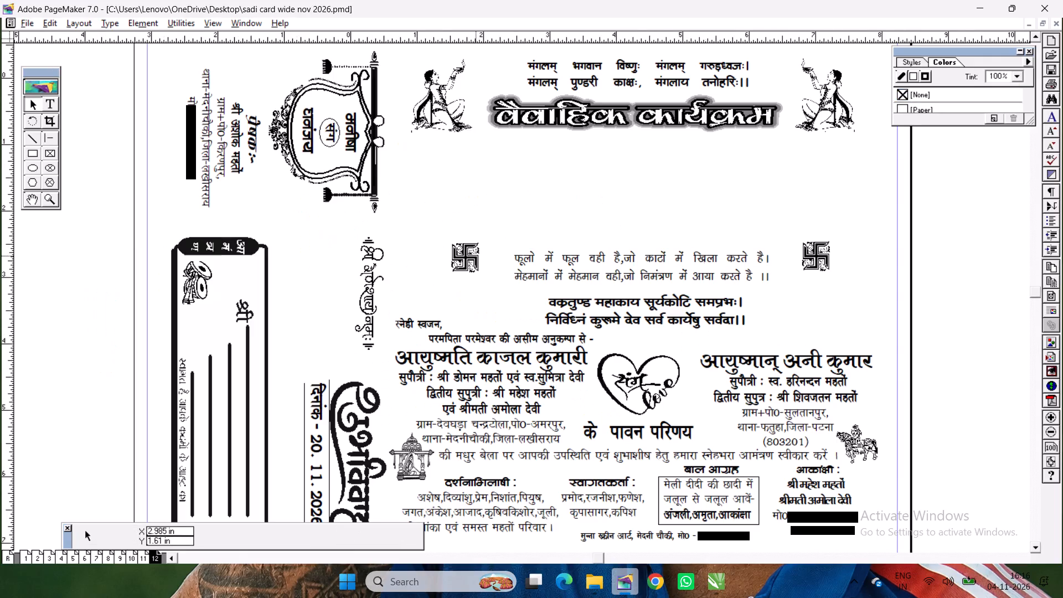
{"action": "left_click", "coordinate": [527, 240]}
{"action": "key", "text": "Up"}
{"action": "key", "text": "Up"}
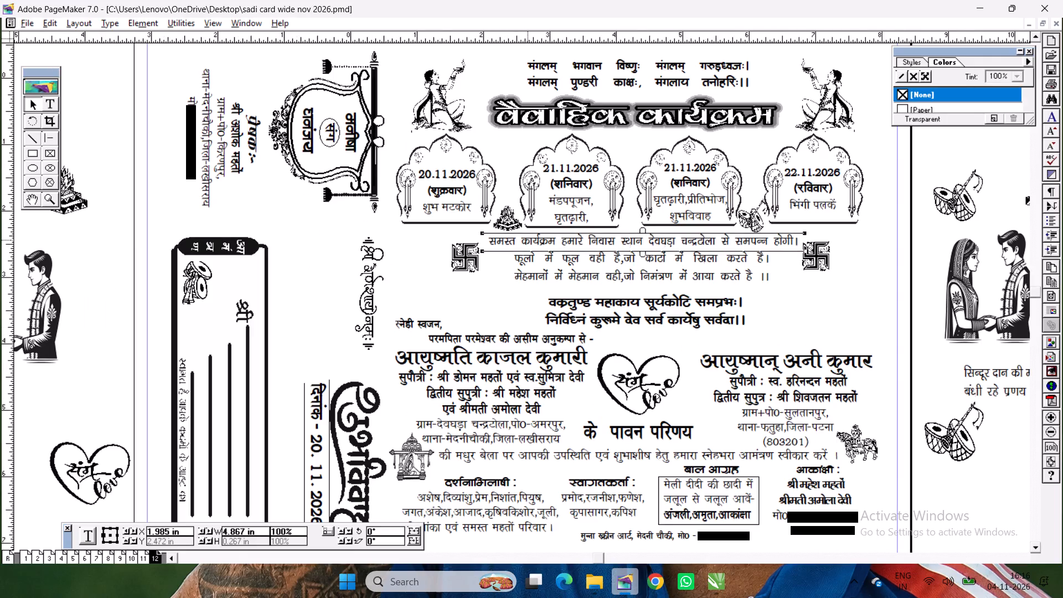
Nudge the समस्त कार्यक्रम line up about 0.02 in and the two-line फूलो में फूल verse up about 0.01 in.
{"action": "key", "text": "Up"}
{"action": "key", "text": "Up"}
{"action": "left_click", "coordinate": [648, 261]}
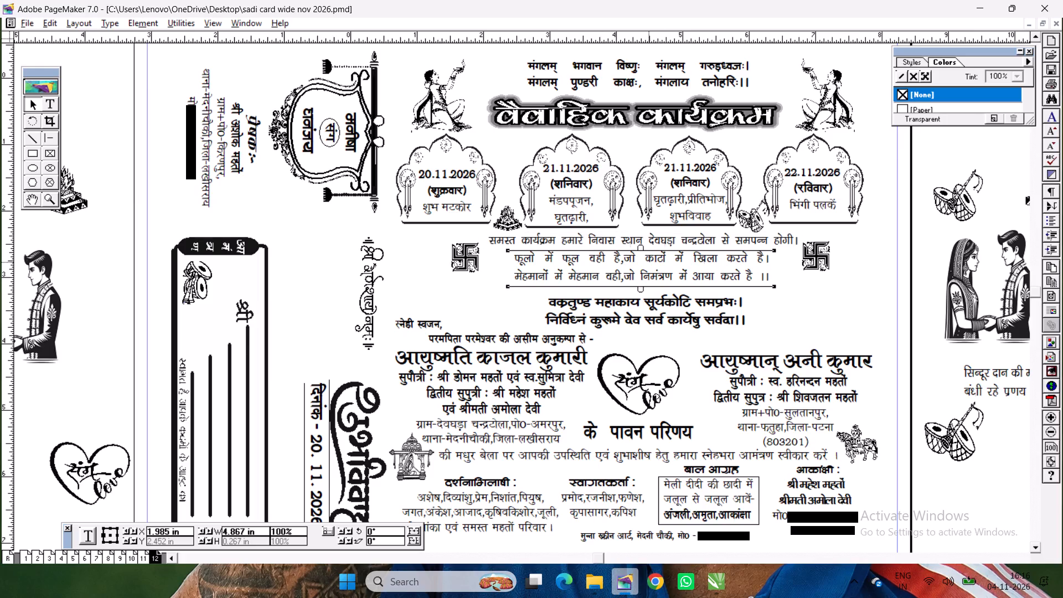
{"action": "key", "text": "Up"}
Enlarge the swastika before the verse to about 0.55 by 0.59 in.
{"action": "left_click", "coordinate": [463, 267]}
{"action": "left_click_drag", "start_coordinate": [480, 271], "coordinate": [487, 280]}
{"action": "left_click", "coordinate": [471, 266]}
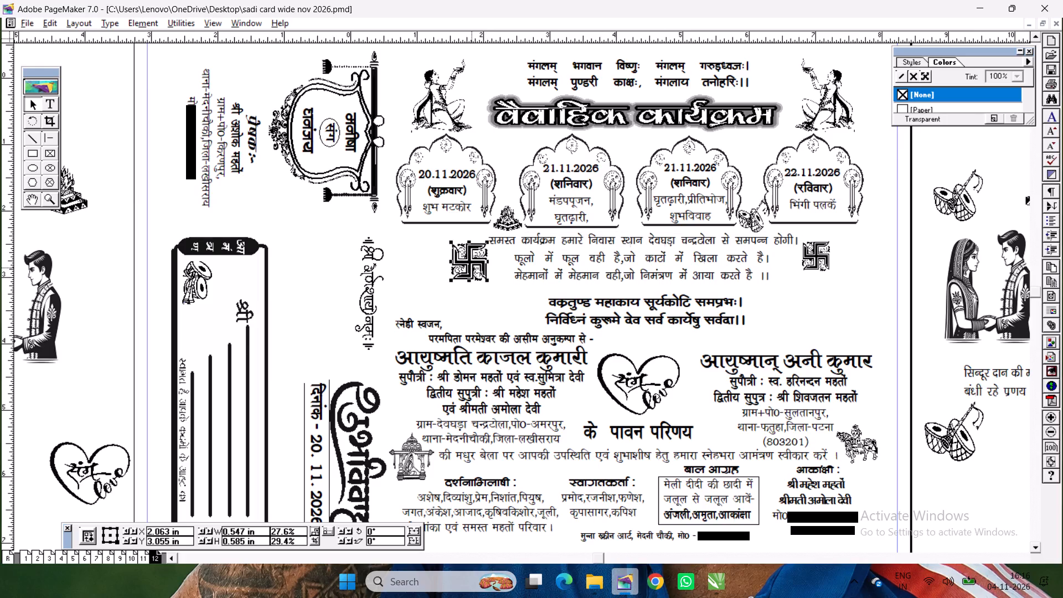
Replace the smaller swastika after the verse with a copy of the enlarged one in the same place, and save.
{"action": "key", "text": "ctrl+c"}
{"action": "key", "text": "ctrl+v"}
{"action": "left_click_drag", "start_coordinate": [478, 268], "coordinate": [797, 274]}
{"action": "left_click", "coordinate": [827, 265]}
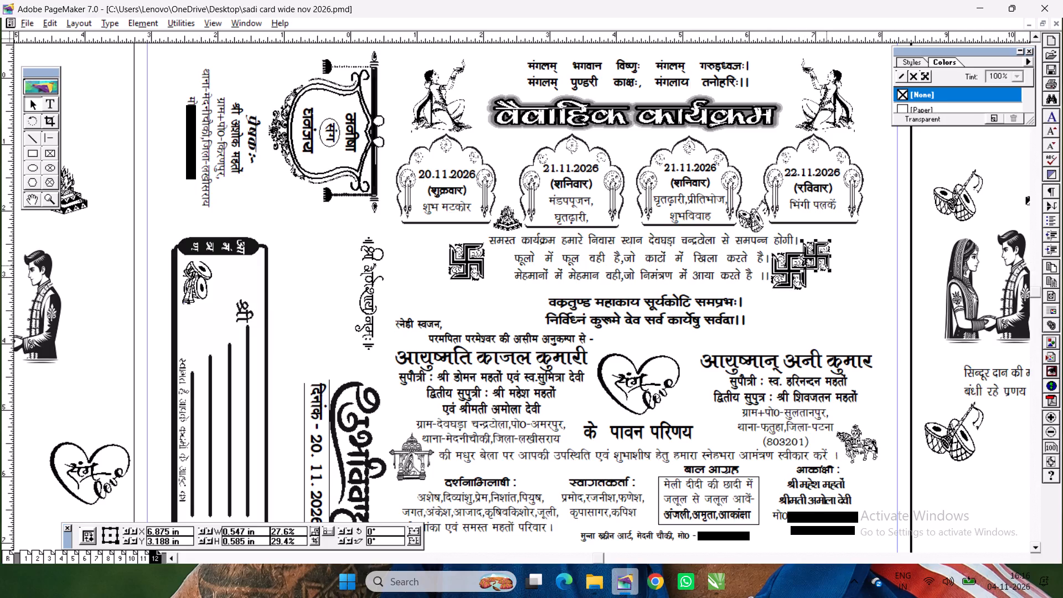
{"action": "key", "text": "Delete"}
{"action": "left_click_drag", "start_coordinate": [794, 274], "coordinate": [815, 268]}
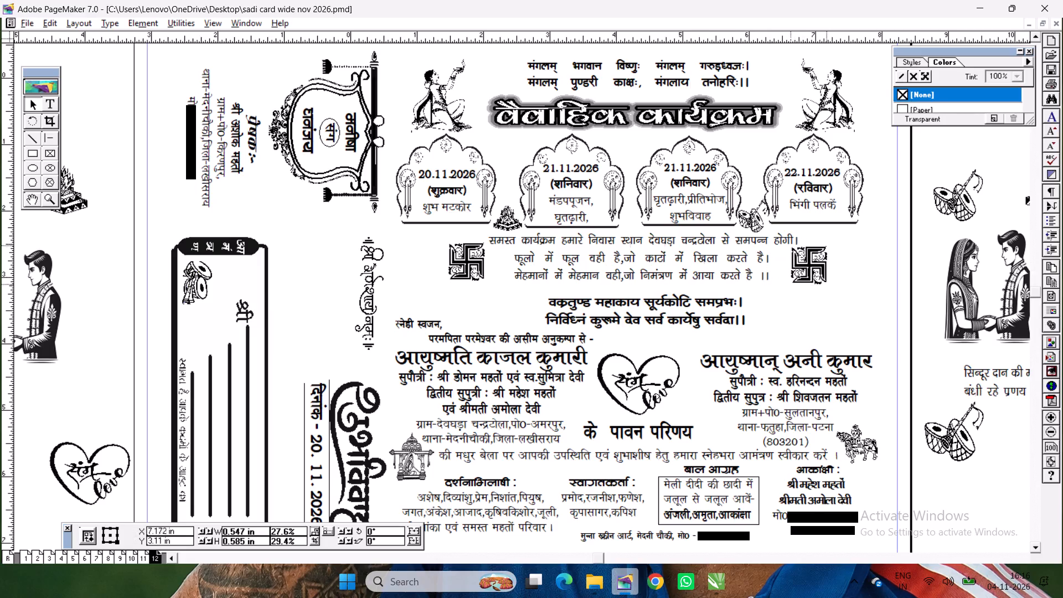
{"action": "left_click_drag", "start_coordinate": [815, 268], "coordinate": [823, 266]}
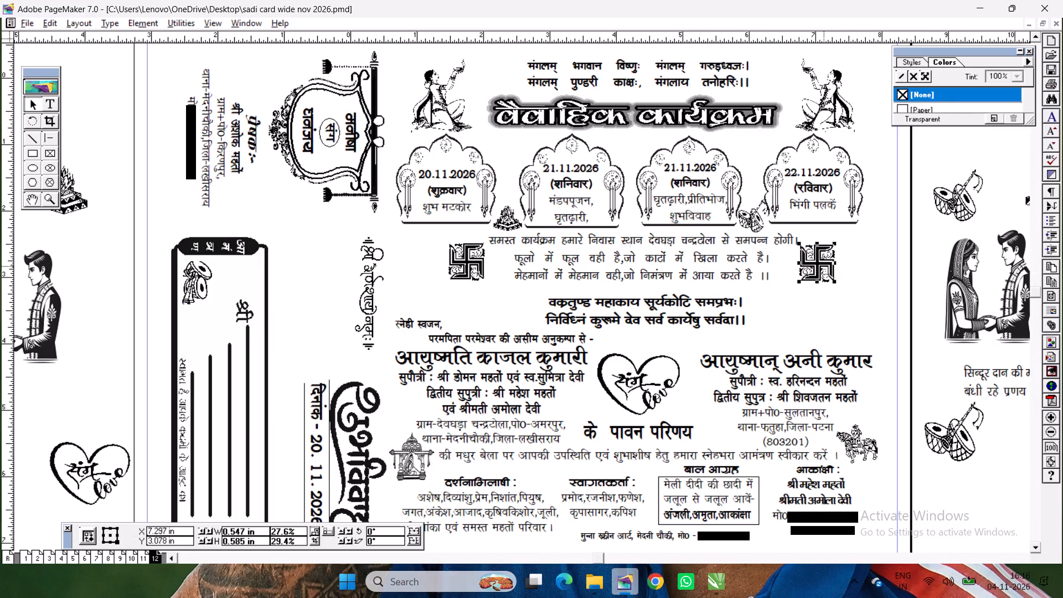
{"action": "left_click", "coordinate": [932, 279]}
{"action": "key", "text": "ctrl+s"}
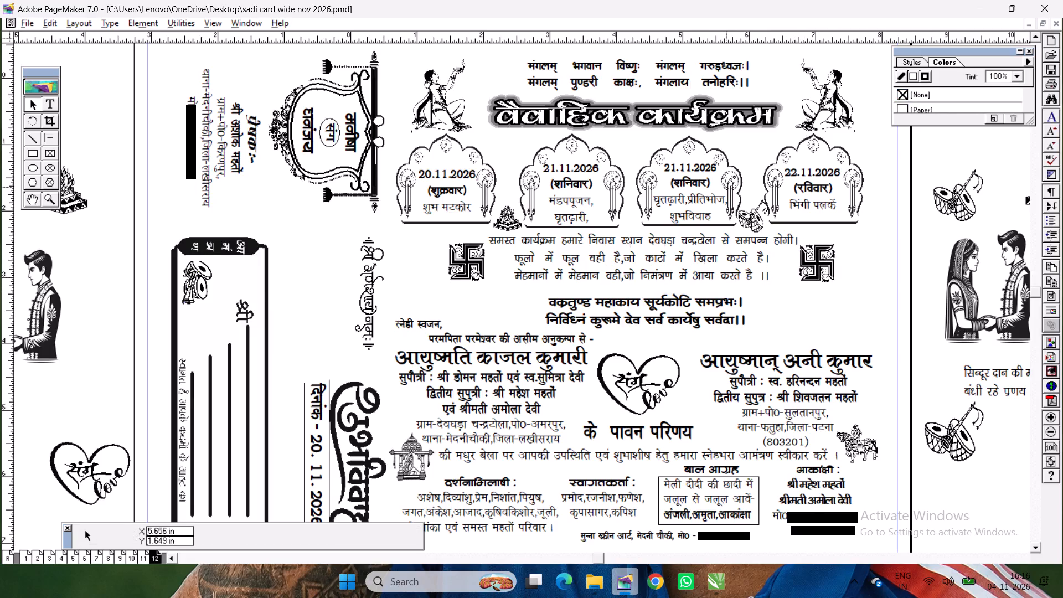
Nudge the समस्त कार्यक्रम line slightly left and the swastika after the verse up about 0.02 in, and save.
{"action": "left_click", "coordinate": [749, 238]}
{"action": "key", "text": "Left"}
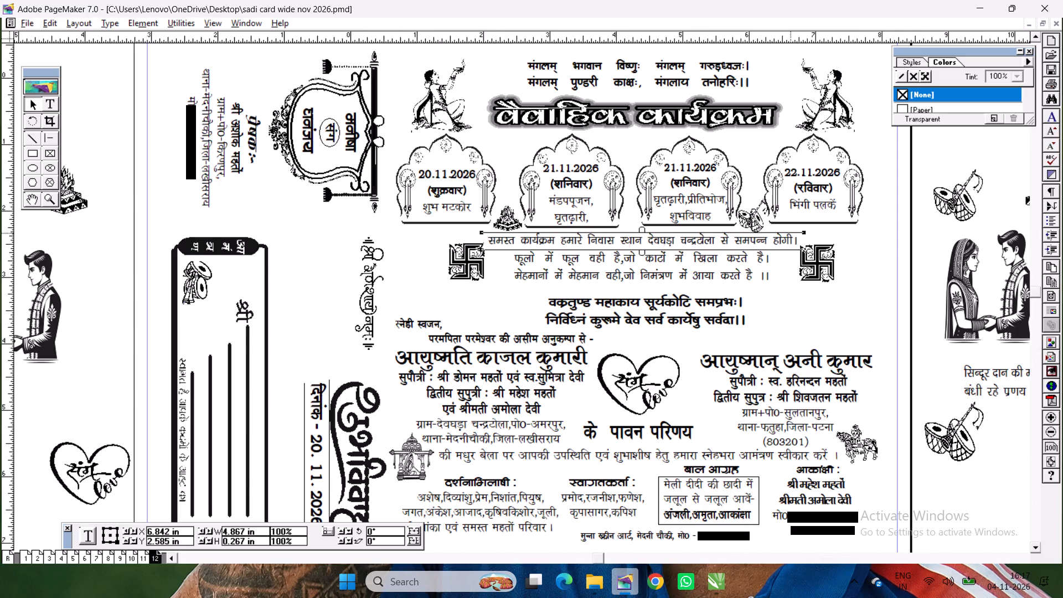
{"action": "left_click", "coordinate": [923, 245]}
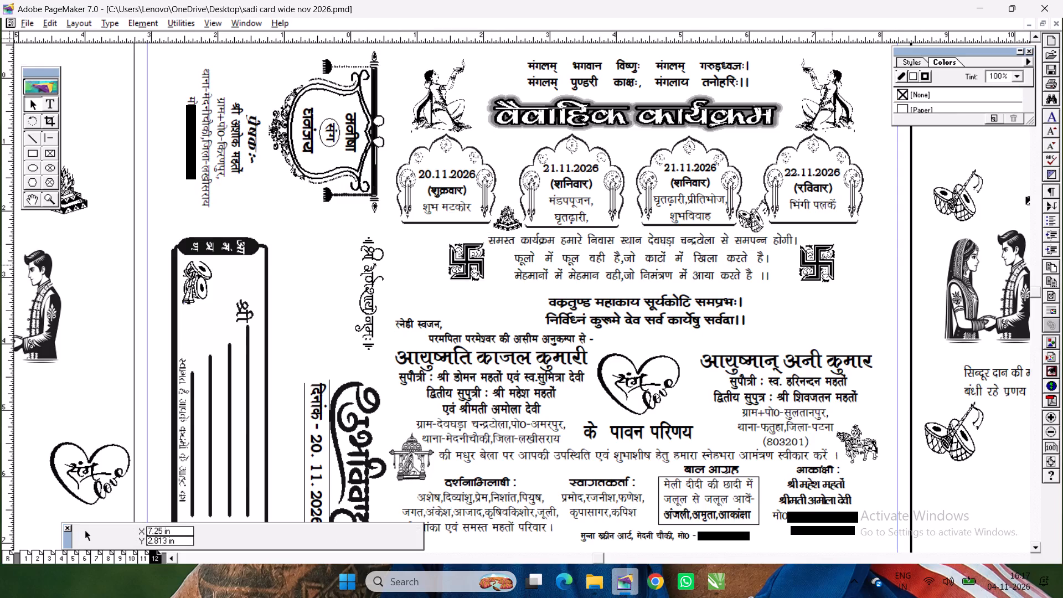
{"action": "left_click", "coordinate": [833, 265]}
{"action": "key", "text": "Up"}
{"action": "key", "text": "Up"}
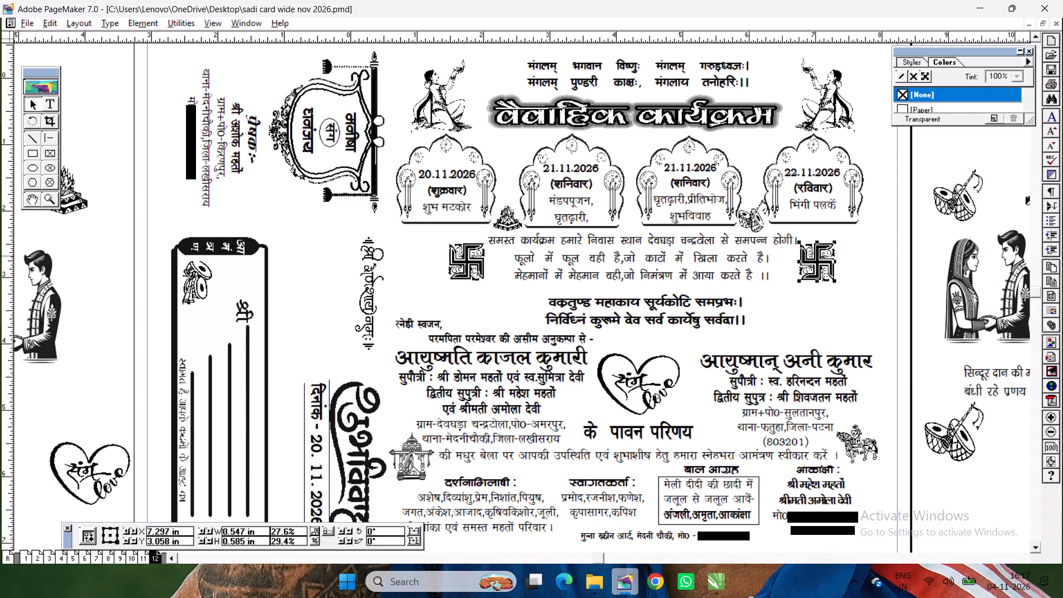
{"action": "left_click", "coordinate": [920, 255]}
{"action": "key", "text": "ctrl+s"}
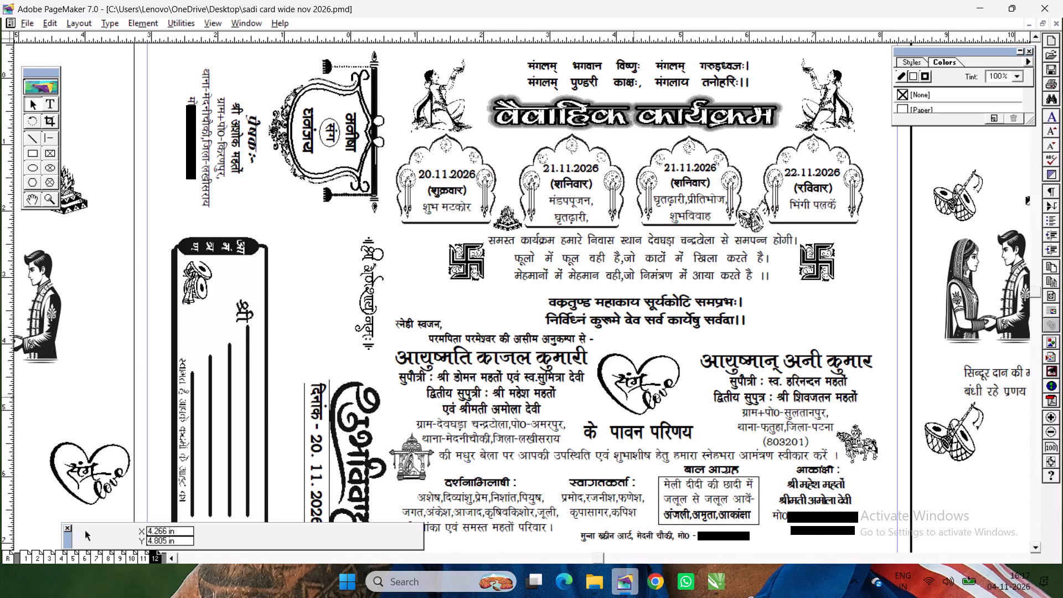
Nudge the groom's name and family block up about 0.02 in.
{"action": "left_click", "coordinate": [751, 404]}
{"action": "key", "text": "Up"}
{"action": "key", "text": "Up"}
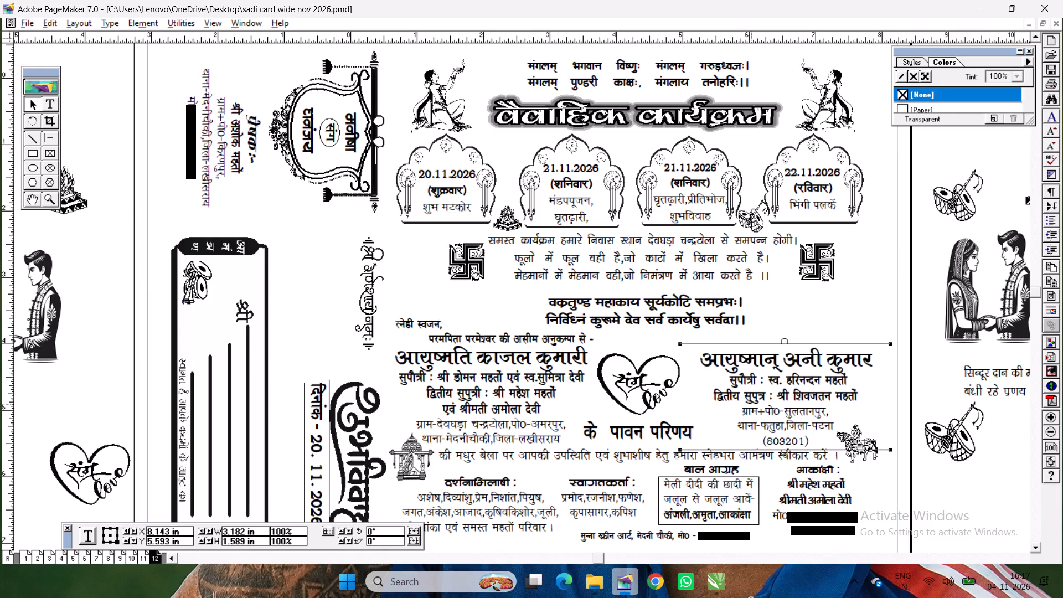
{"action": "left_click", "coordinate": [632, 392]}
{"action": "left_click", "coordinate": [632, 380]}
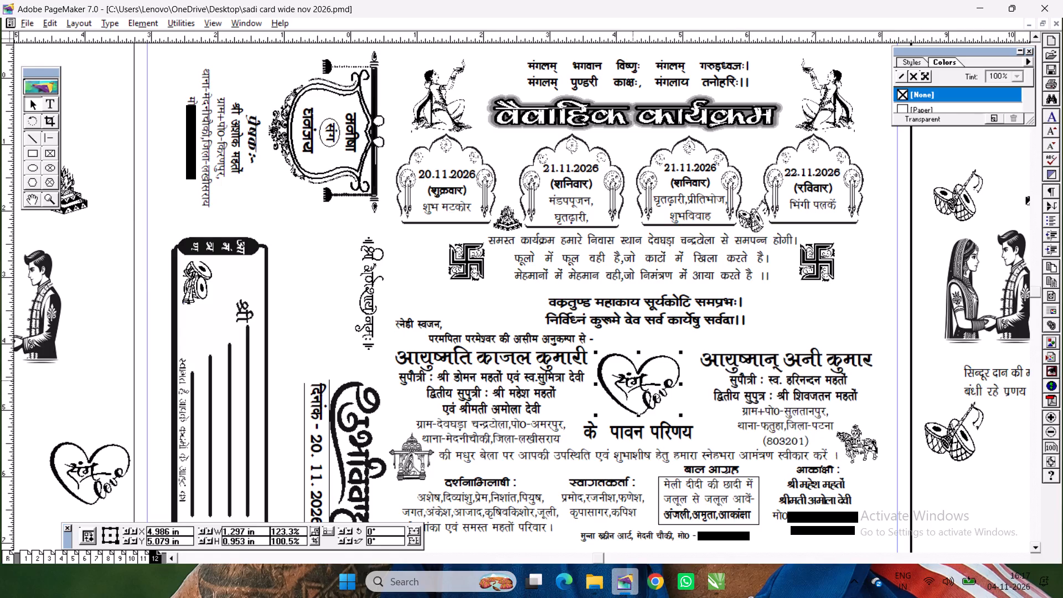
Nudge the bride's name and family block left about 0.03 in.
{"action": "left_click", "coordinate": [496, 378]}
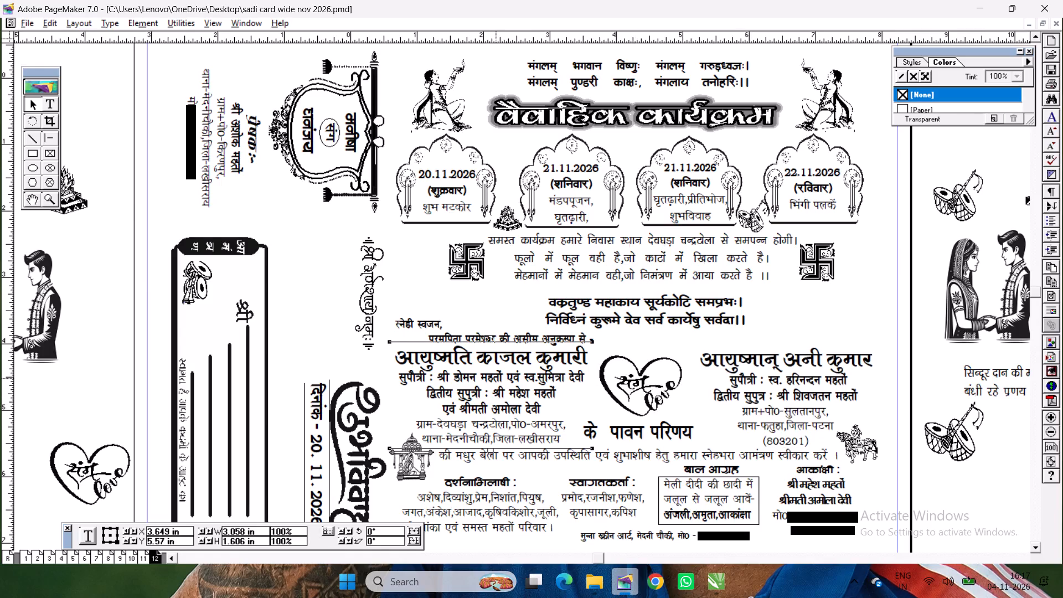
{"action": "key", "text": "Left"}
{"action": "key", "text": "Left"}
{"action": "key", "text": "Left"}
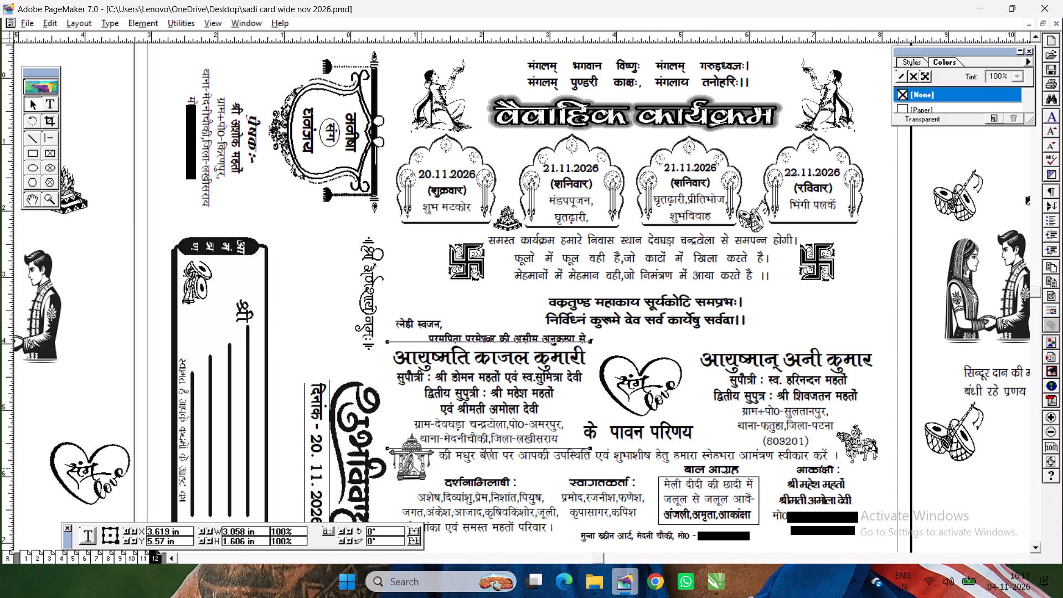
Move the small palanquin-like picture beside the मधुर बेला line down about 0.1 in.
{"action": "left_click_drag", "start_coordinate": [416, 467], "coordinate": [415, 474]}
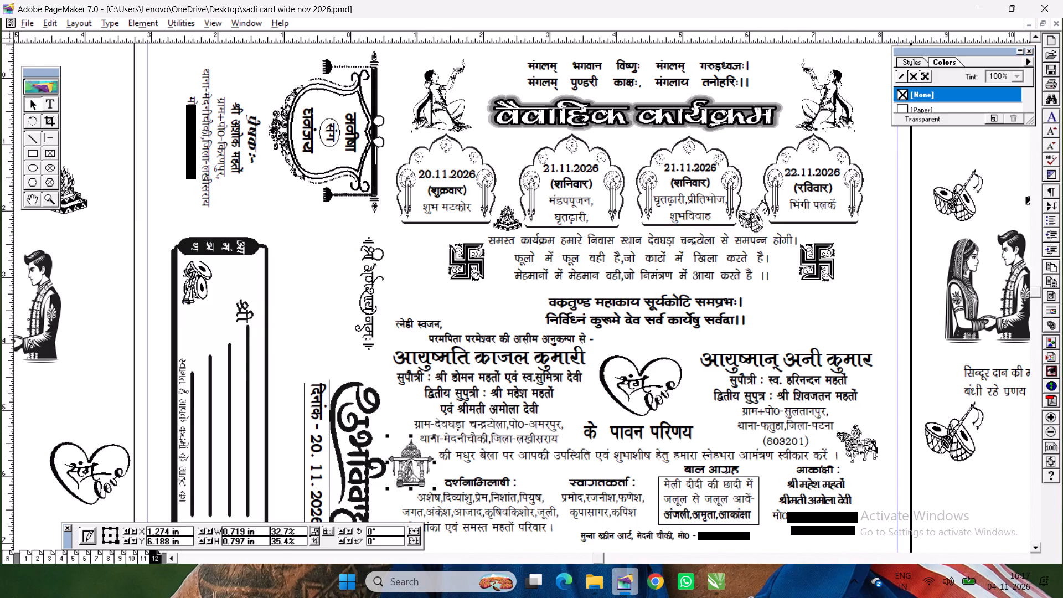
{"action": "left_click", "coordinate": [90, 258]}
Replace the two rotated names in the संग emblem with काजल and अनी.
{"action": "left_click", "coordinate": [52, 105]}
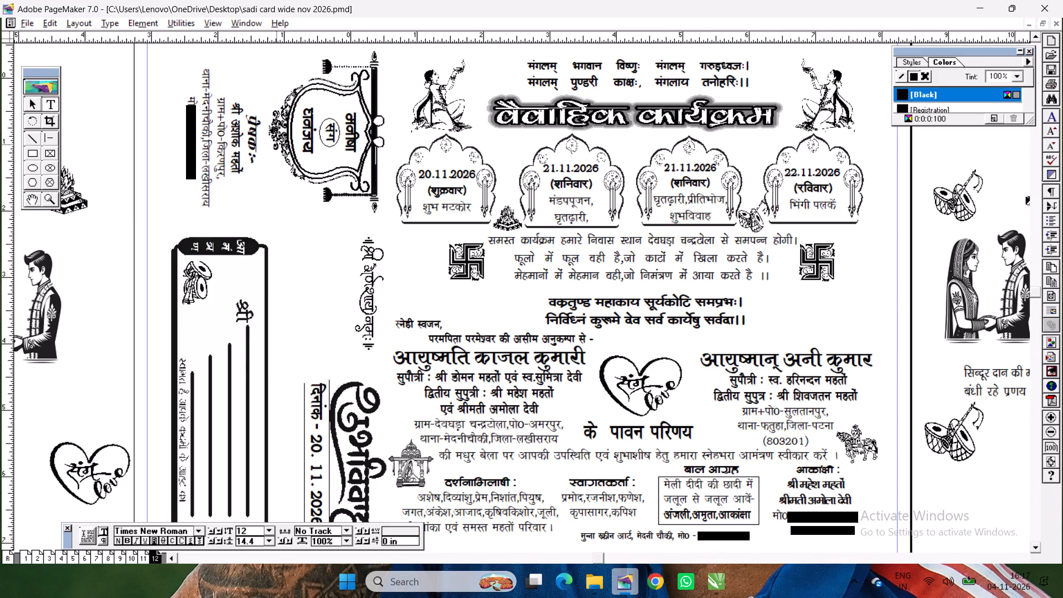
{"action": "left_click", "coordinate": [349, 140]}
{"action": "key", "text": "ctrl+a"}
{"action": "type", "text": "dkty"}
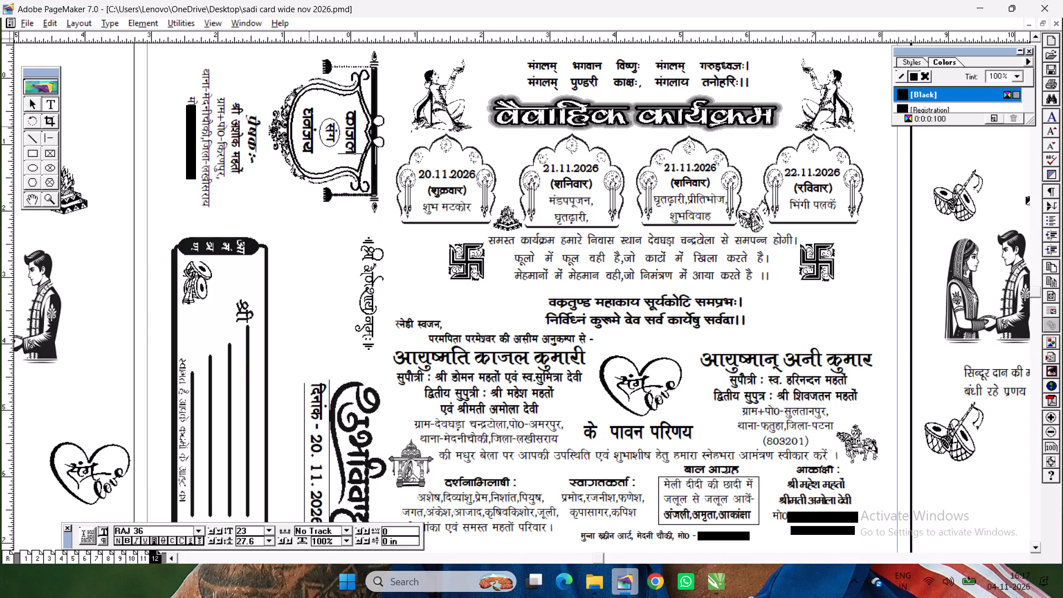
{"action": "left_click", "coordinate": [309, 126]}
{"action": "key", "text": "ctrl+a"}
{"action": "type", "text": "vuh"}
Copy the bride's parents' names and address and paste them over the sender details under the rotated प्रेषक heading.
{"action": "left_click_drag", "start_coordinate": [489, 393], "coordinate": [617, 465]}
{"action": "key", "text": "ctrl+c"}
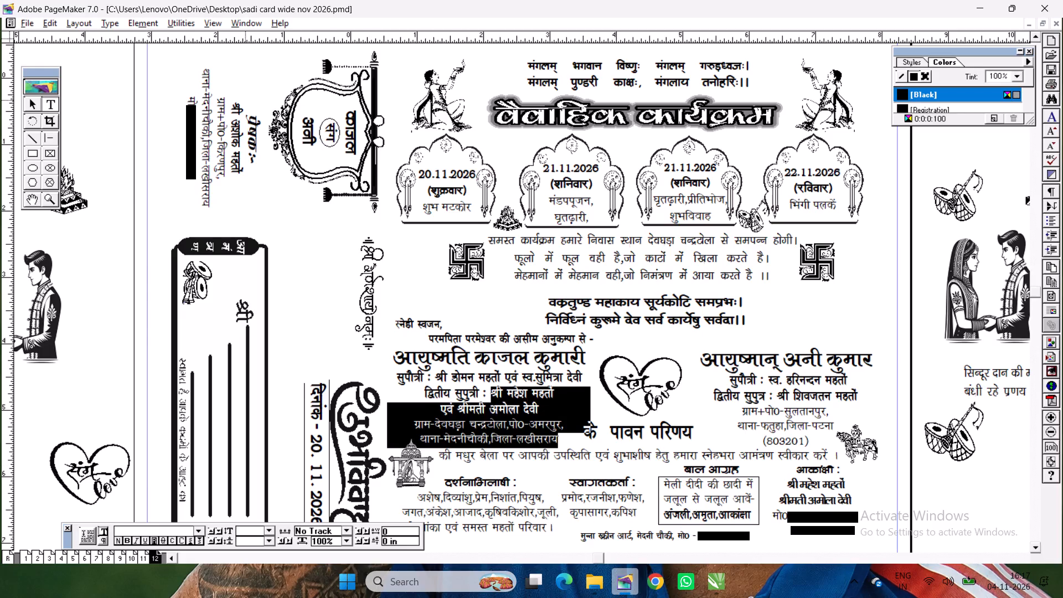
{"action": "left_click_drag", "start_coordinate": [240, 100], "coordinate": [136, 220]}
{"action": "key", "text": "ctrl+v"}
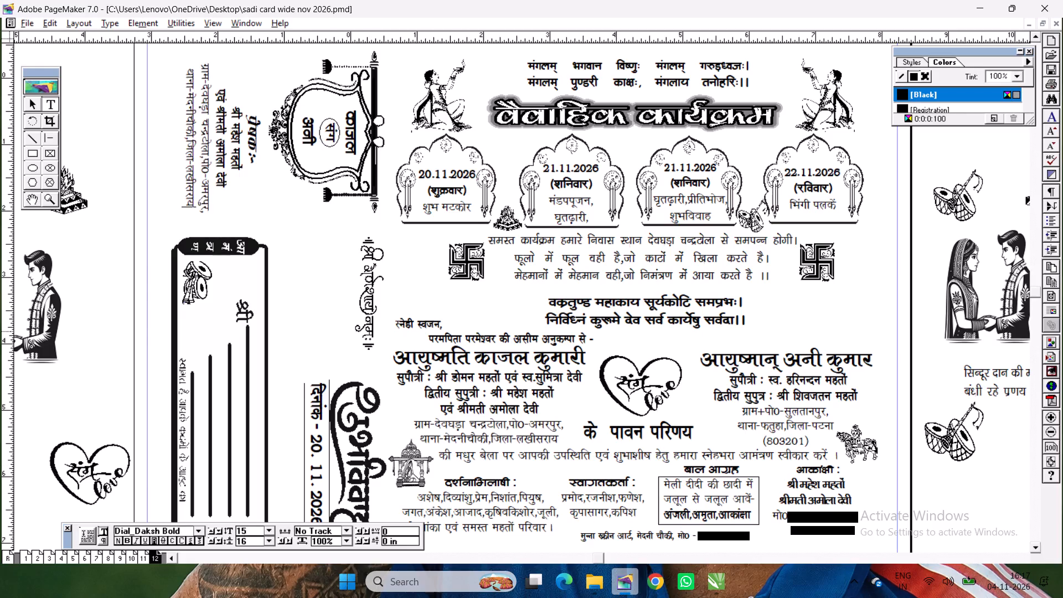
Copy the मो0 phone lines from the आकांक्षी block and add them below the address in the sender block.
{"action": "left_click_drag", "start_coordinate": [767, 514], "coordinate": [838, 529]}
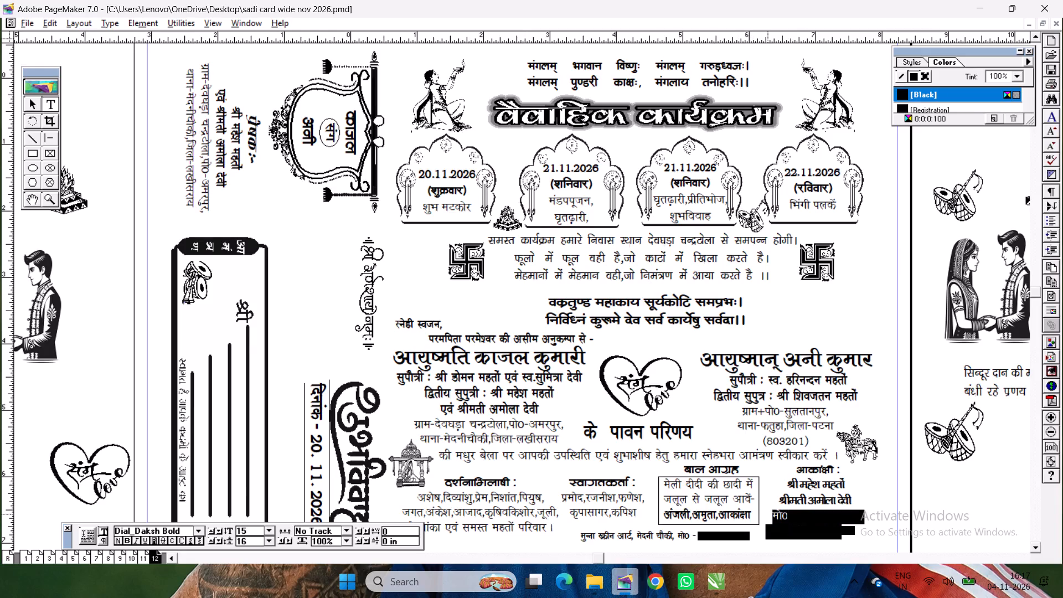
{"action": "left_click_drag", "start_coordinate": [838, 529], "coordinate": [883, 539]}
{"action": "key", "text": "ctrl+c"}
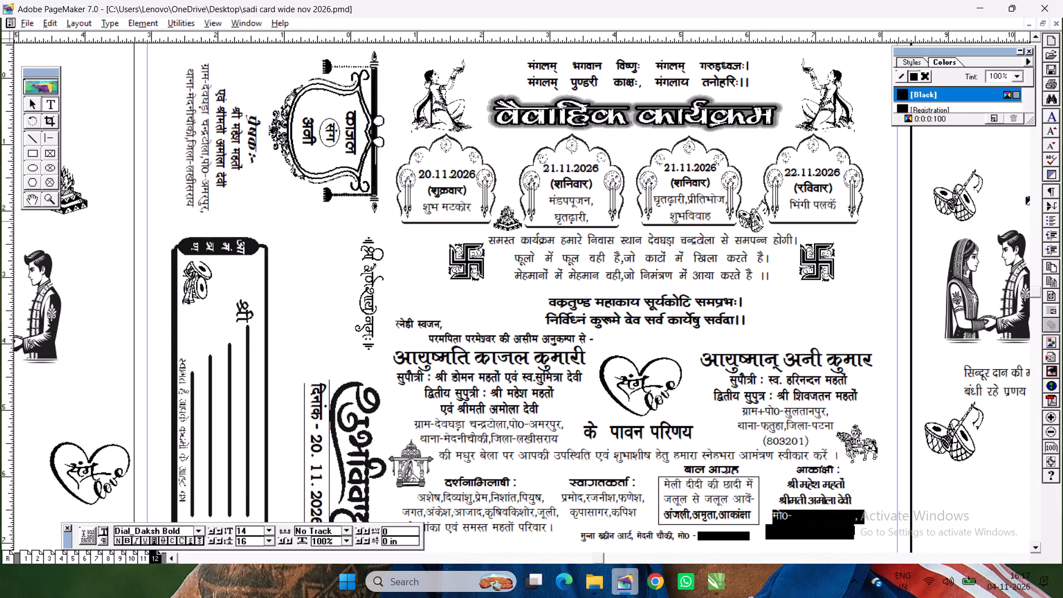
{"action": "left_click", "coordinate": [181, 221]}
{"action": "key", "text": "Return"}
{"action": "key", "text": "ctrl+v"}
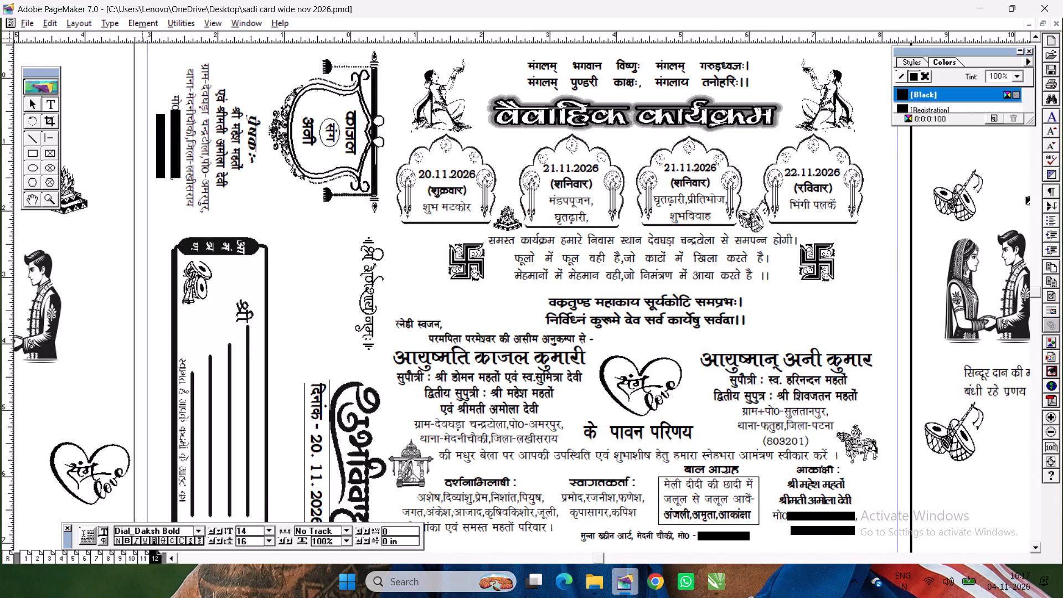
Join the sender block's two phone numbers onto a single line.
{"action": "left_click", "coordinate": [163, 115]}
{"action": "key", "text": "BackSpace"}
{"action": "key", "text": "BackSpace"}
{"action": "key", "text": "BackSpace"}
{"action": "key", "text": "BackSpace"}
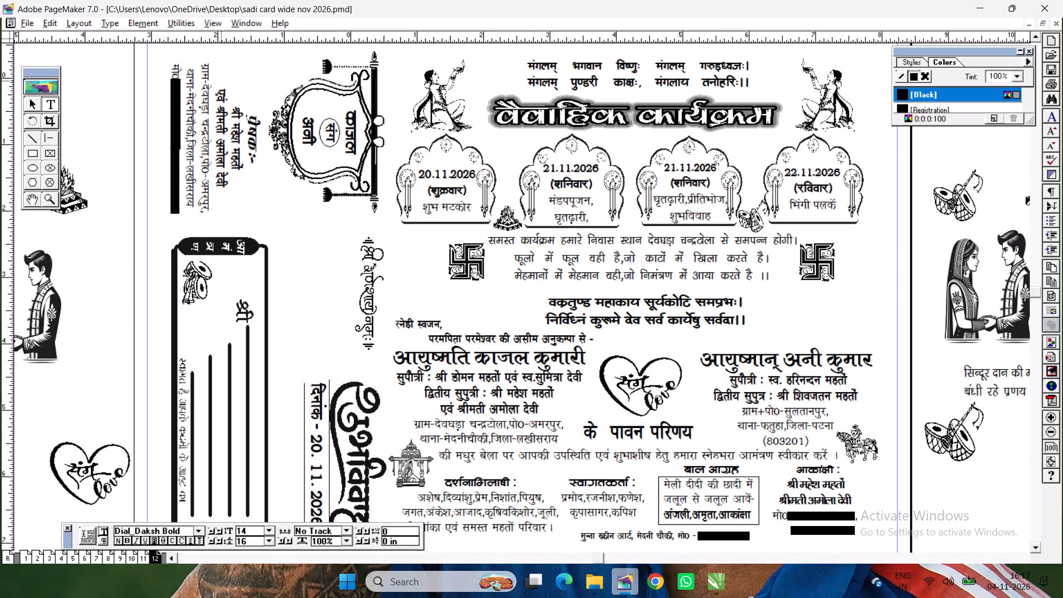
Delete the एवं श्रीमती line from the sender block, leaving the father's name above the address.
{"action": "left_click_drag", "start_coordinate": [220, 82], "coordinate": [221, 193]}
{"action": "key", "text": "BackSpace"}
{"action": "key", "text": "BackSpace"}
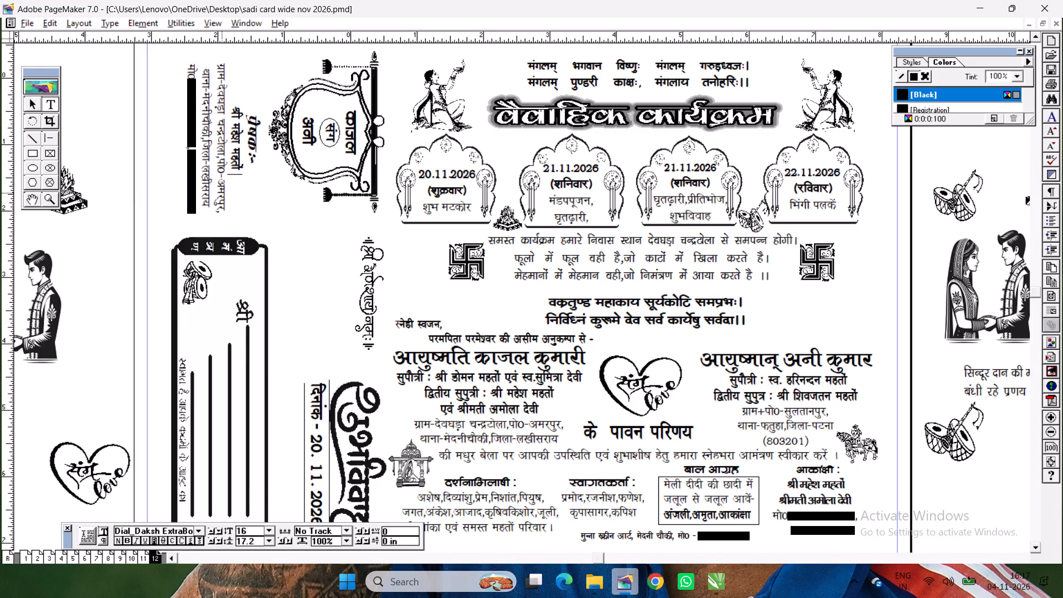
Move the rotated sender block about 0.13 in away from the names emblem.
{"action": "key", "text": "ctrl+2"}
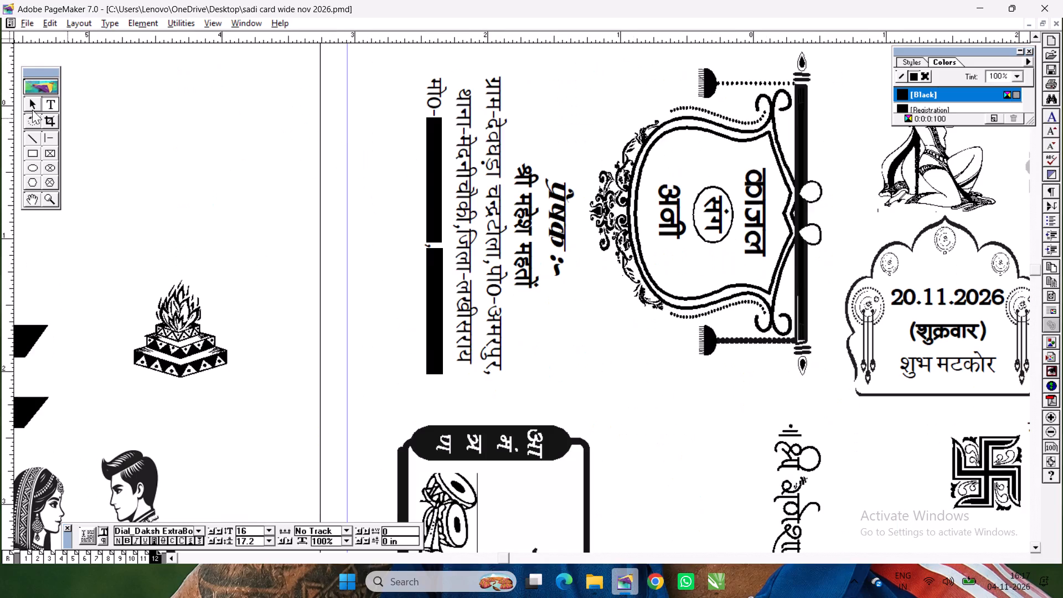
{"action": "left_click", "coordinate": [33, 106]}
{"action": "left_click_drag", "start_coordinate": [511, 284], "coordinate": [494, 287]}
{"action": "key", "text": "ctrl+5"}
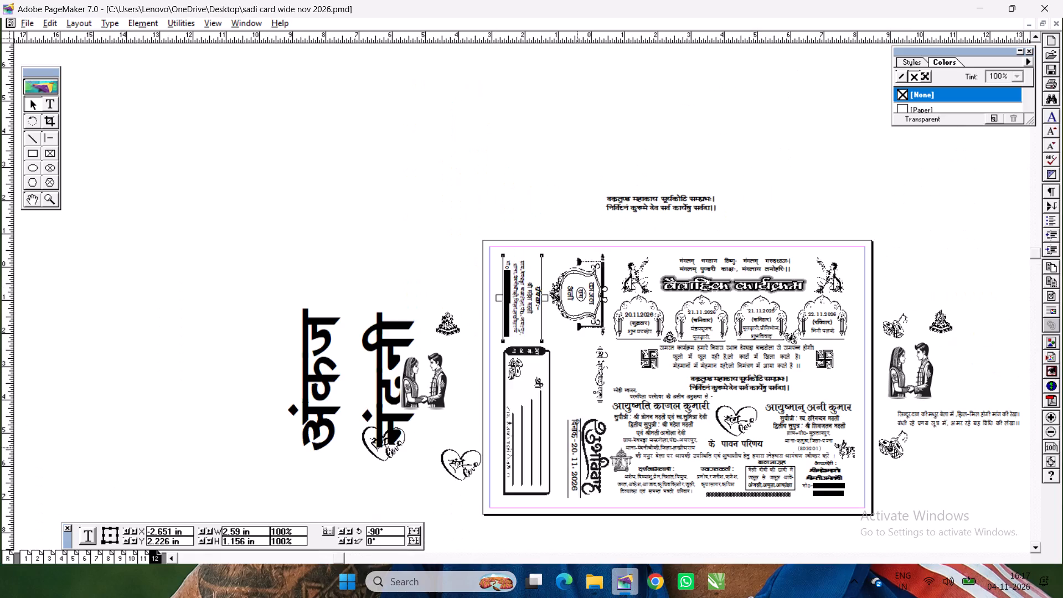
Set the day in the rotated दिनांक line beside शुभ विवाह to 22.
{"action": "left_click", "coordinate": [51, 106]}
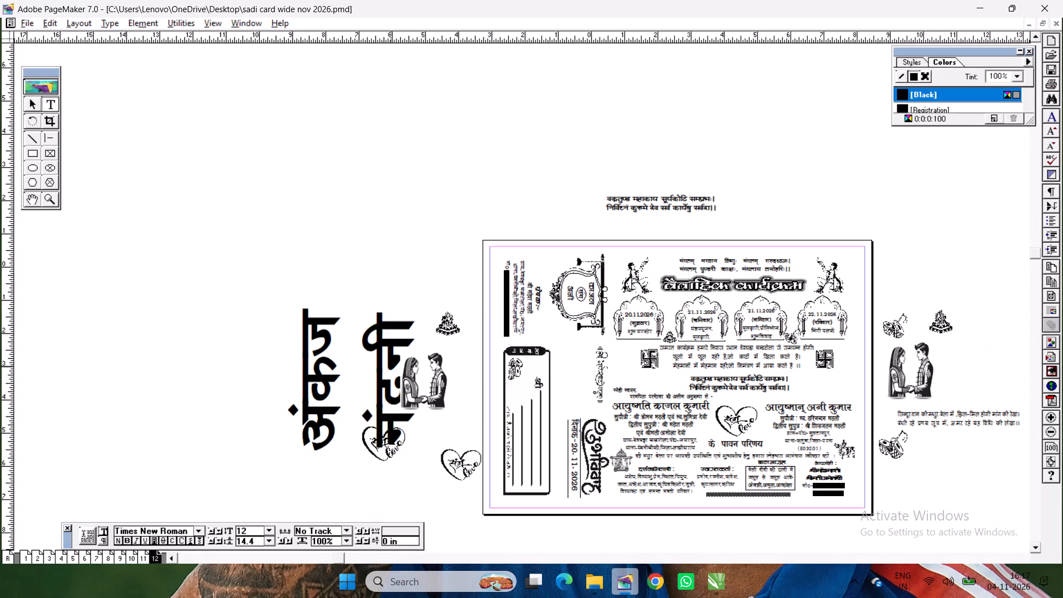
{"action": "left_click", "coordinate": [577, 446]}
{"action": "key", "text": "Delete"}
{"action": "key", "text": "2"}
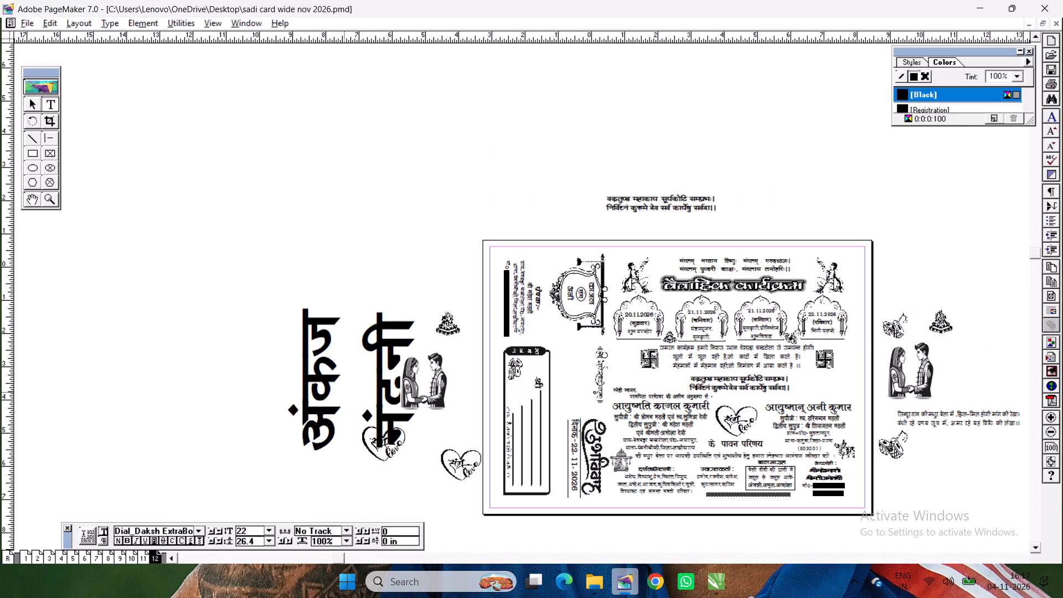
Bring the finished card into view and save the document.
{"action": "left_click", "coordinate": [32, 197]}
{"action": "left_click_drag", "start_coordinate": [527, 410], "coordinate": [294, 362]}
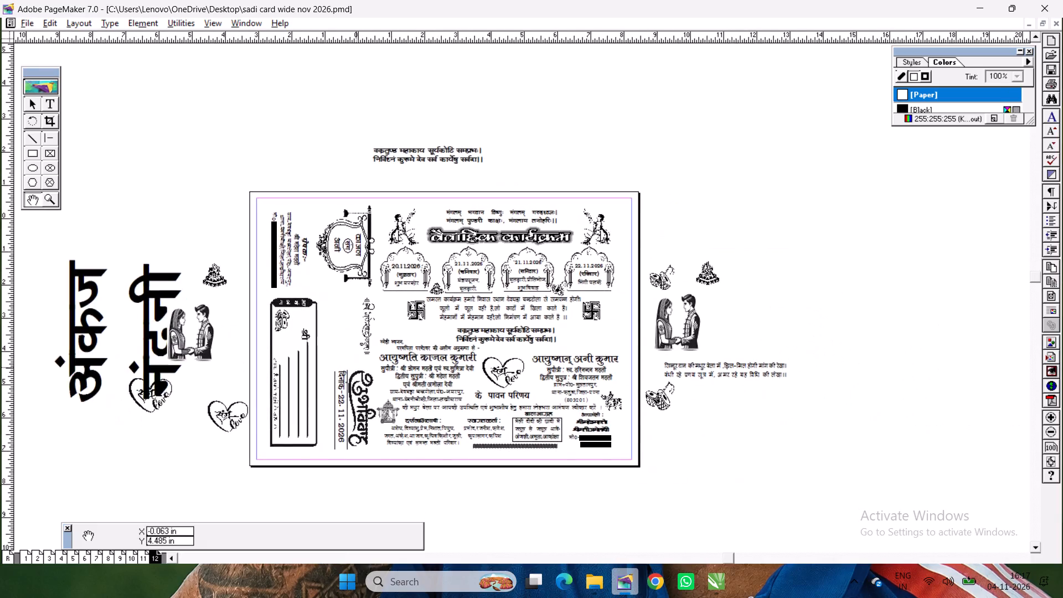
{"action": "key", "text": "ctrl+1"}
{"action": "left_click_drag", "start_coordinate": [316, 321], "coordinate": [317, 306]}
{"action": "key", "text": "ctrl+s"}
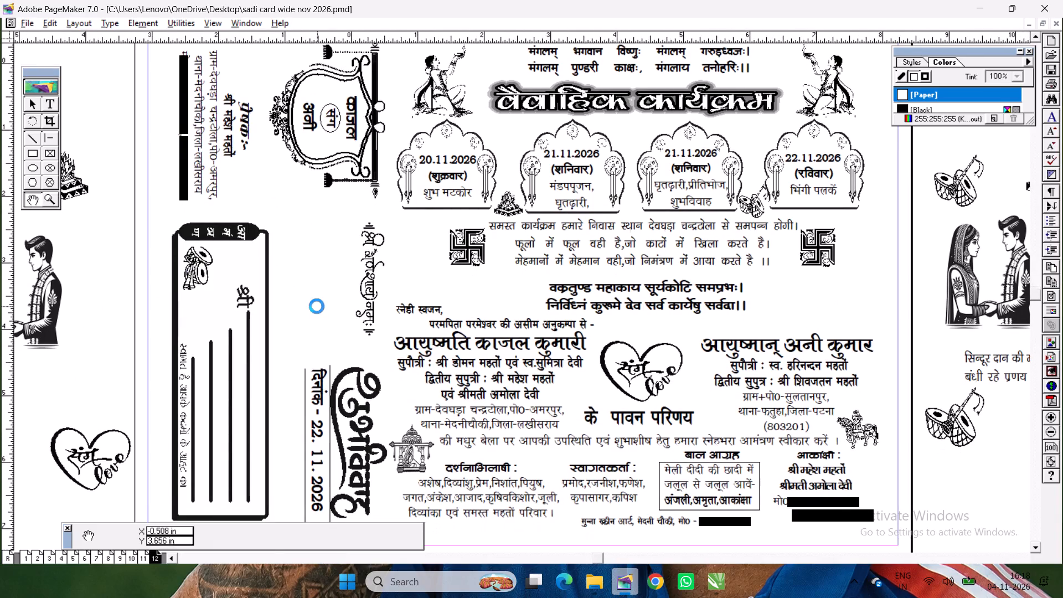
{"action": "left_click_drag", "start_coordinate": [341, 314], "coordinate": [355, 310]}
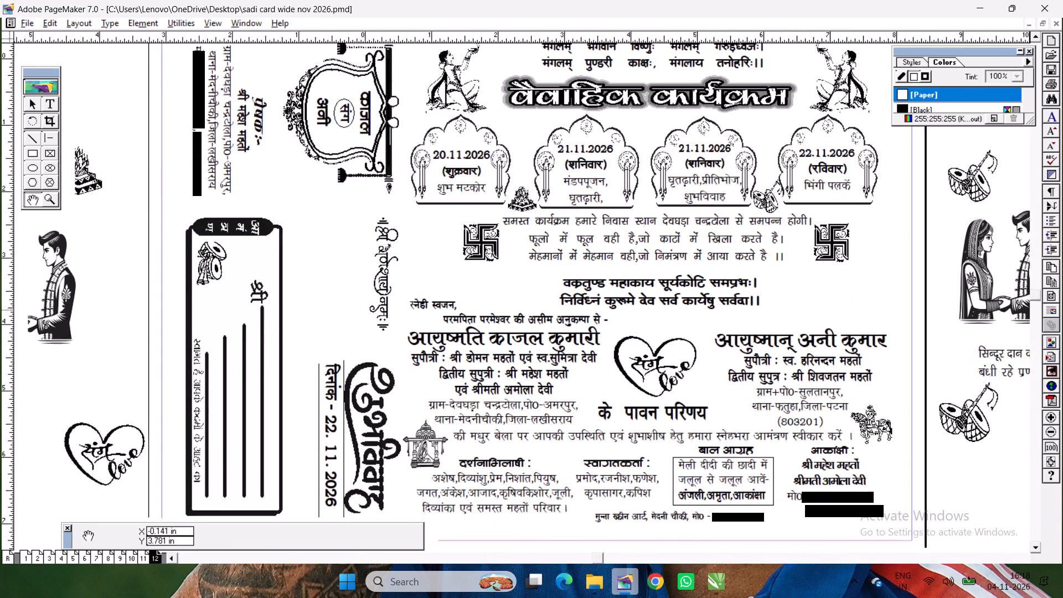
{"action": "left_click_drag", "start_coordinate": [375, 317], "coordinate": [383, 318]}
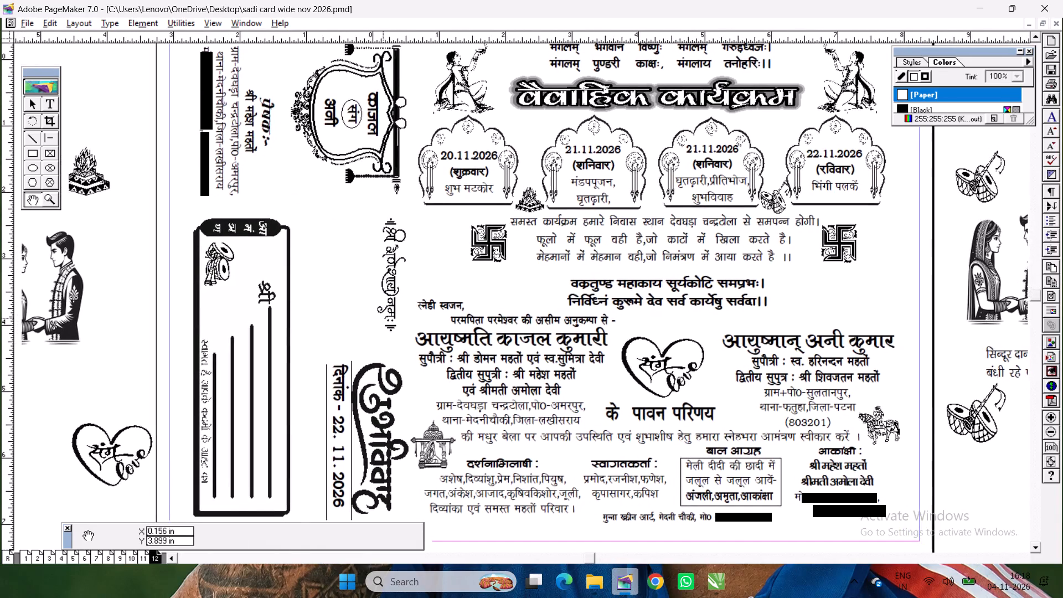
Save the wedding card document again.
{"action": "left_click_drag", "start_coordinate": [383, 318], "coordinate": [389, 317]}
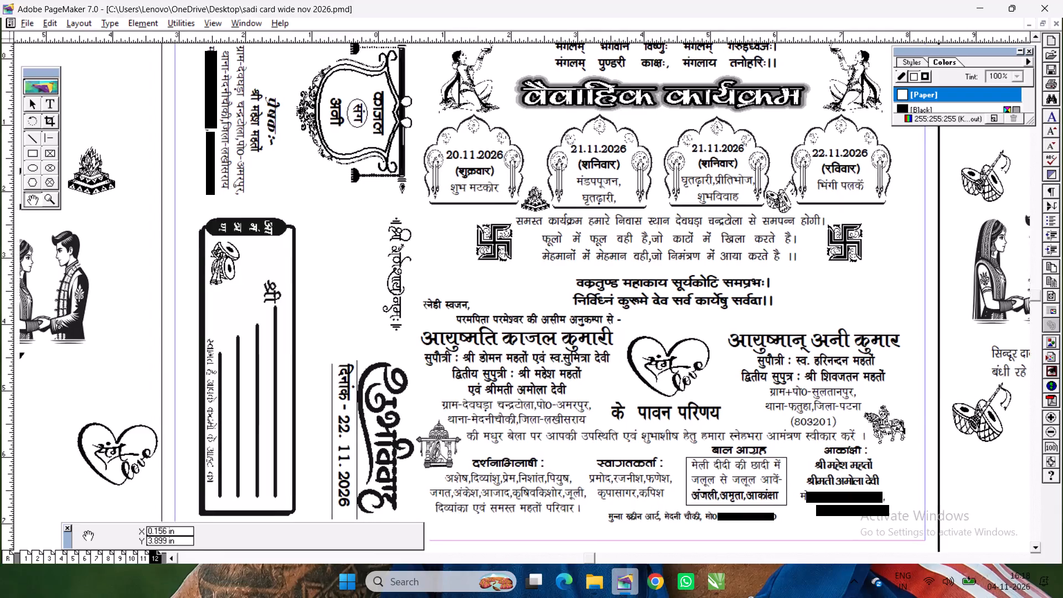
{"action": "left_click_drag", "start_coordinate": [389, 317], "coordinate": [388, 316]}
{"action": "key", "text": "ctrl+s"}
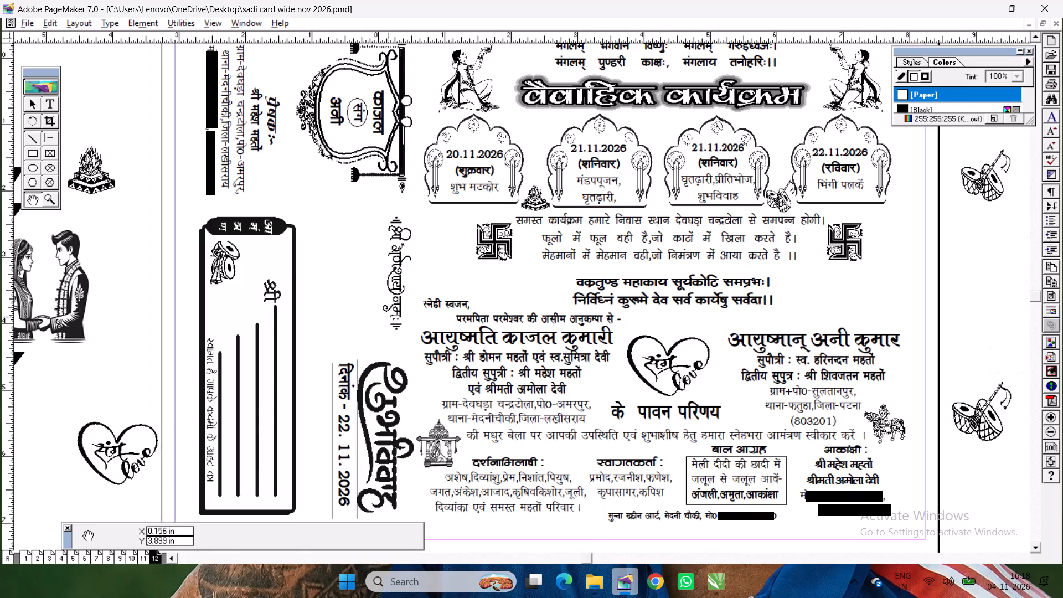
Print one copy of page 12 on the EPSON L3560 Series printer.
{"action": "key", "text": "ctrl+p"}
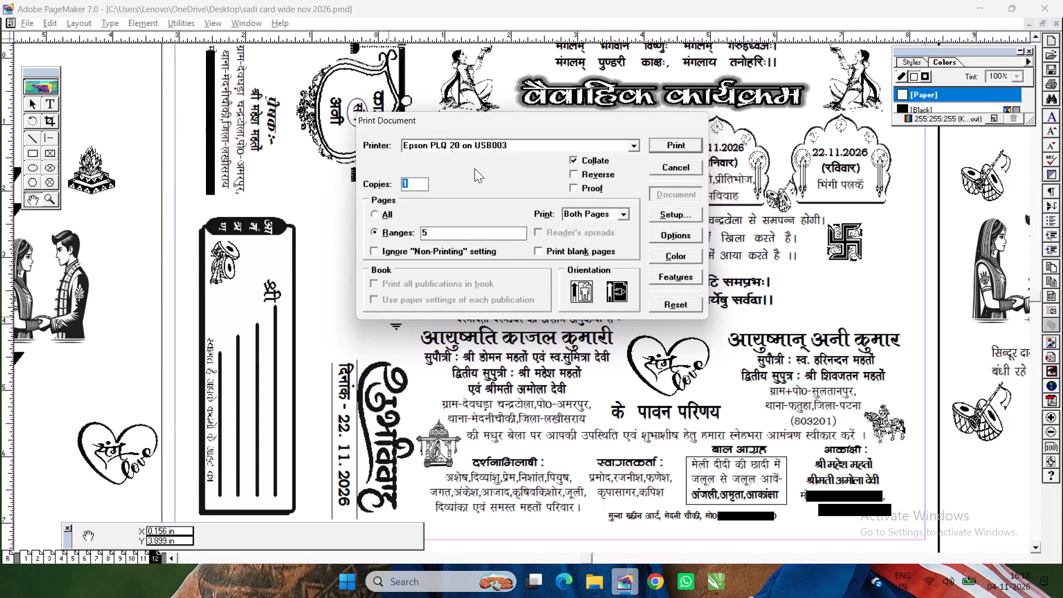
{"action": "left_click", "coordinate": [502, 145]}
{"action": "key", "text": "e"}
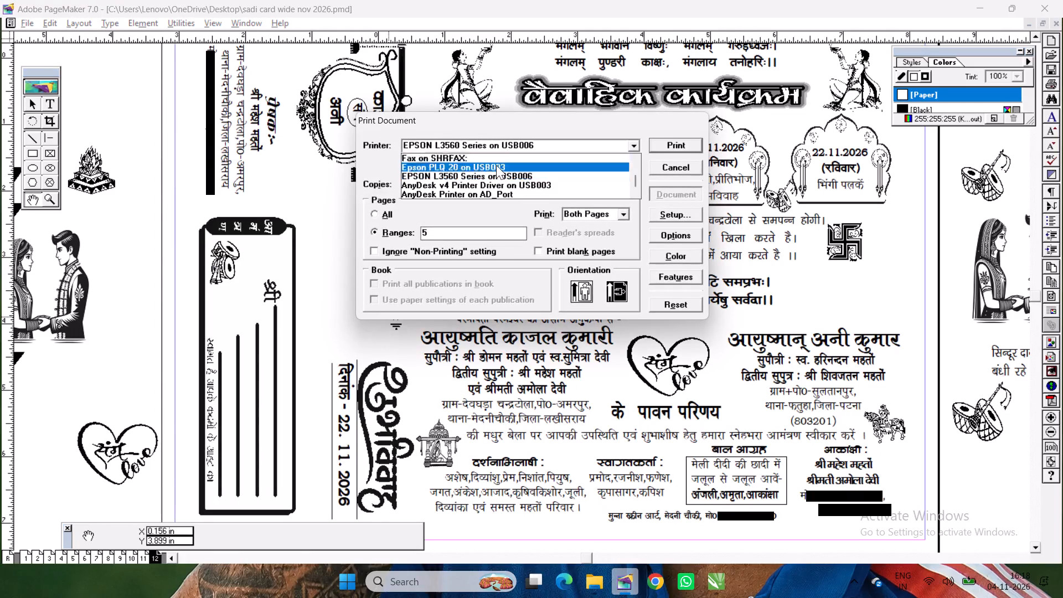
{"action": "left_click", "coordinate": [500, 172]}
{"action": "left_click_drag", "start_coordinate": [471, 240], "coordinate": [442, 253]}
{"action": "left_click", "coordinate": [461, 234]}
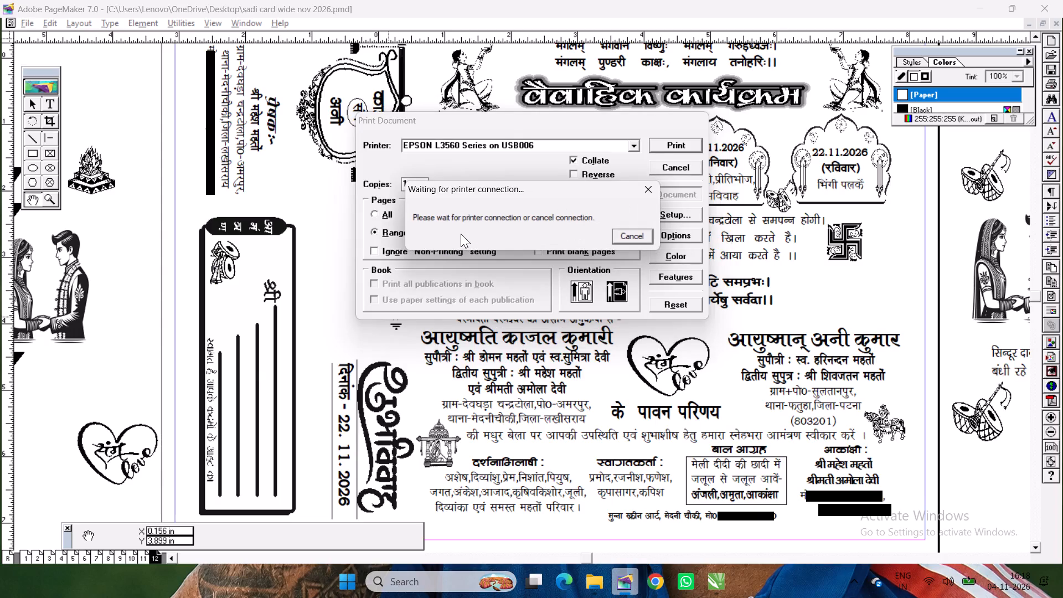
{"action": "left_click", "coordinate": [631, 233]}
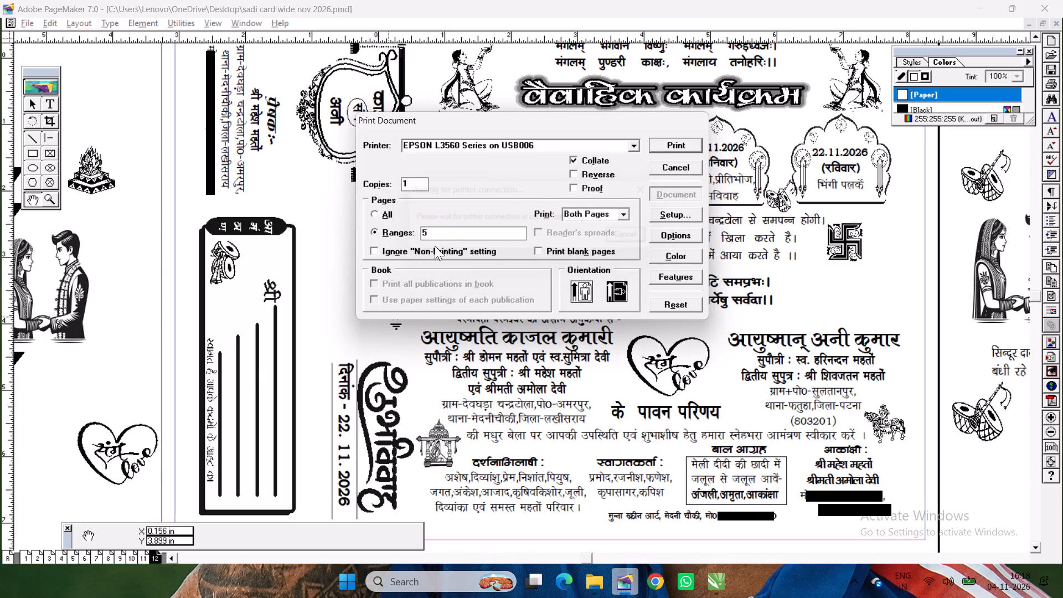
{"action": "left_click", "coordinate": [444, 238]}
{"action": "left_click", "coordinate": [444, 234]}
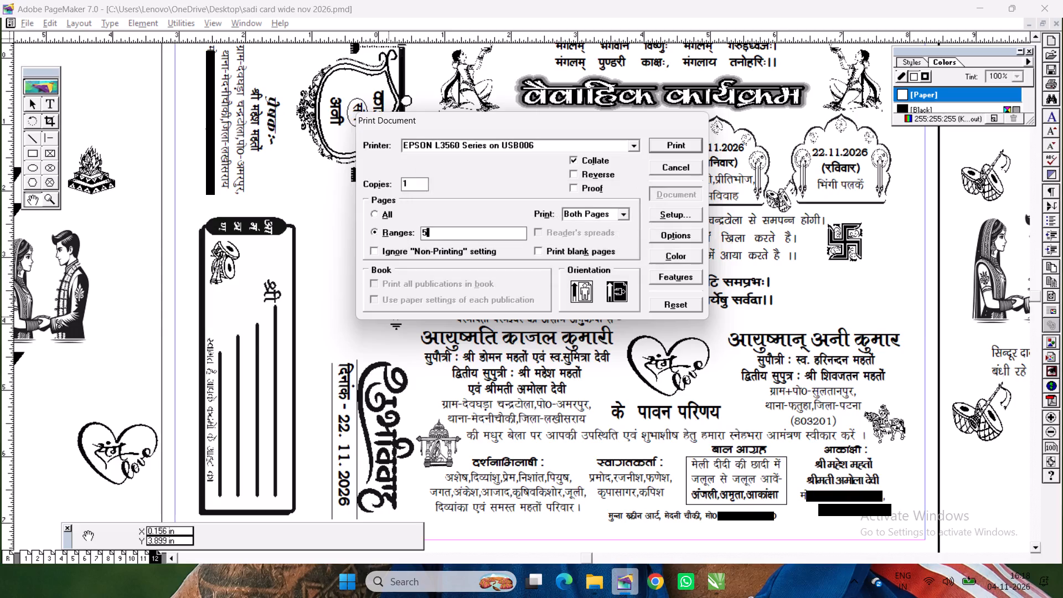
{"action": "left_click", "coordinate": [444, 234]}
{"action": "key", "text": "BackSpace"}
{"action": "type", "text": "12"}
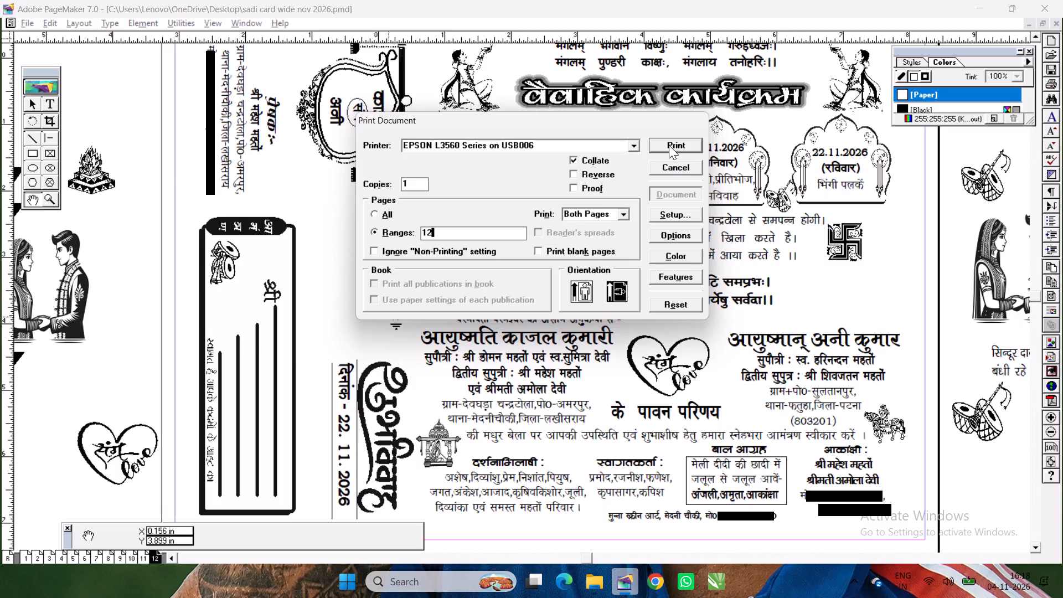
{"action": "left_click", "coordinate": [669, 145]}
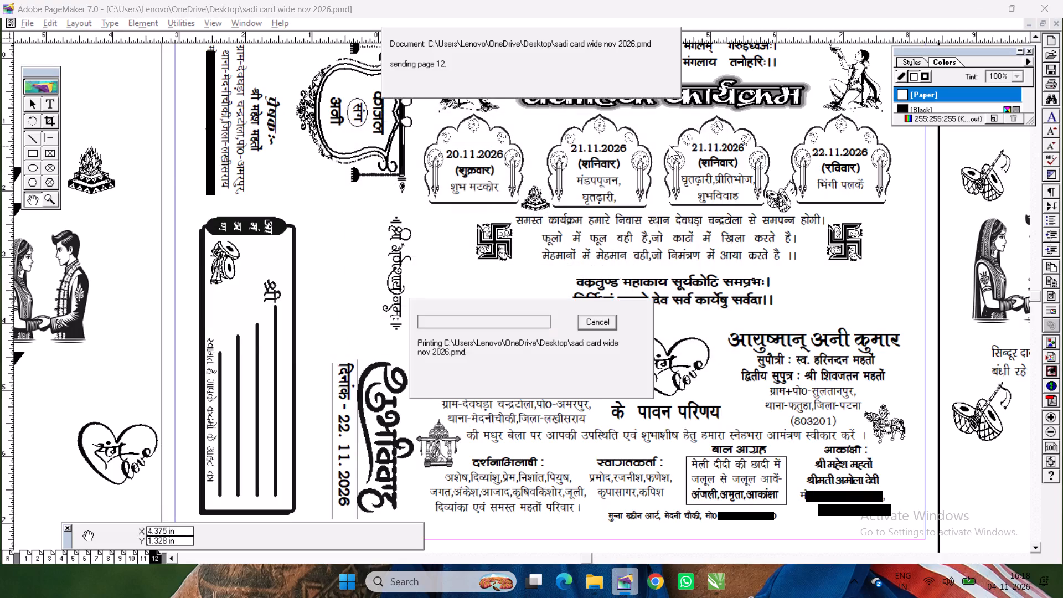
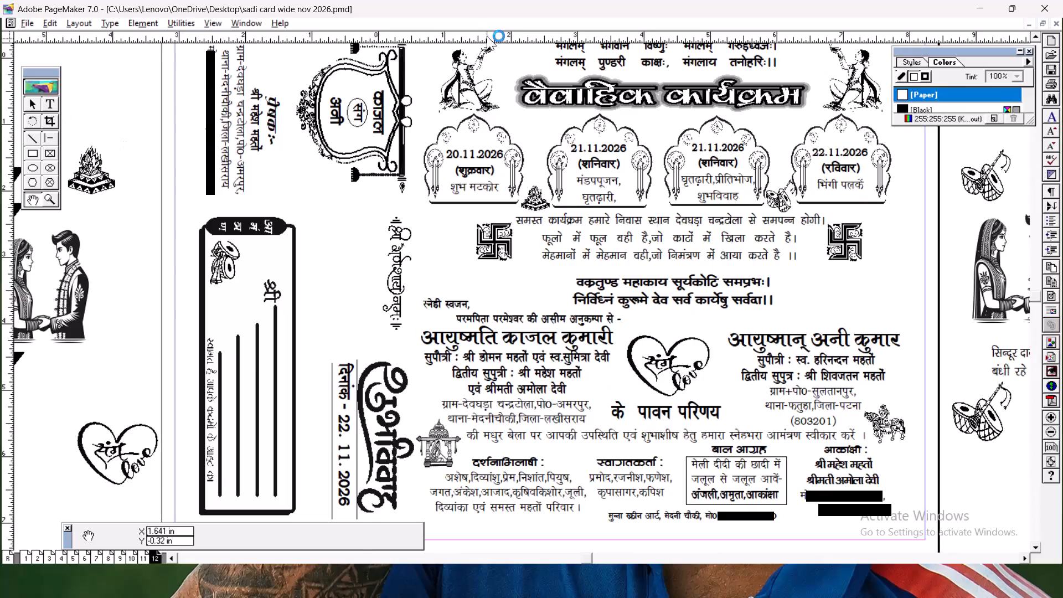
Close PageMaker with the wedding card document and return to the desktop.
{"action": "left_click", "coordinate": [1062, 0]}
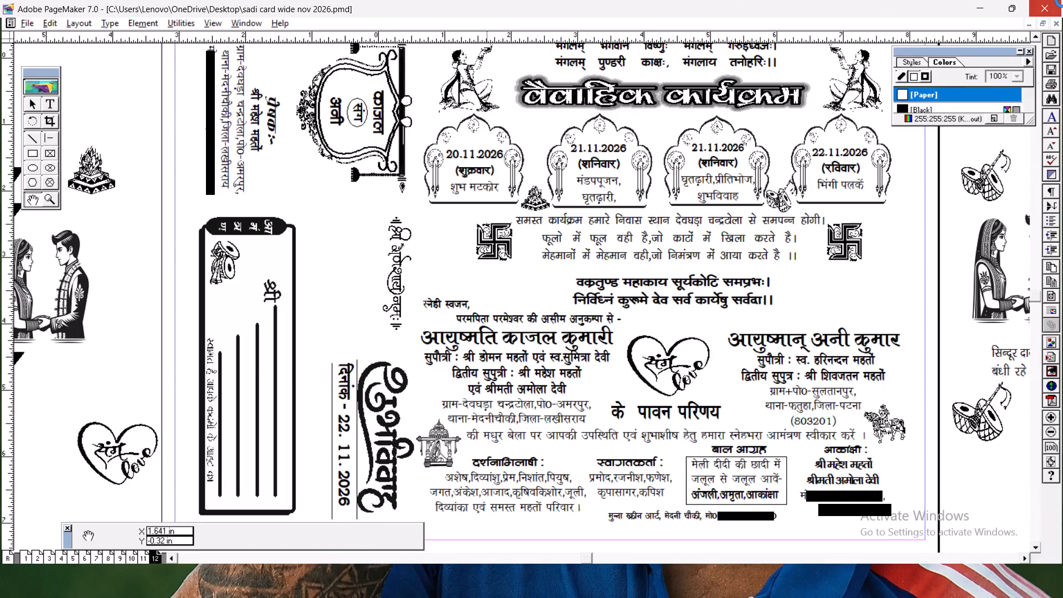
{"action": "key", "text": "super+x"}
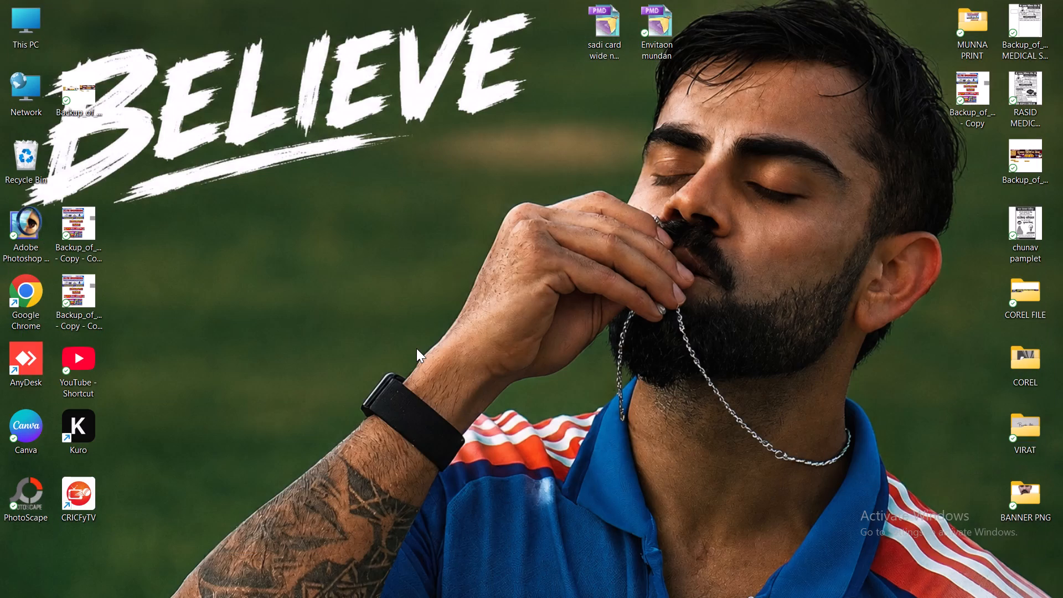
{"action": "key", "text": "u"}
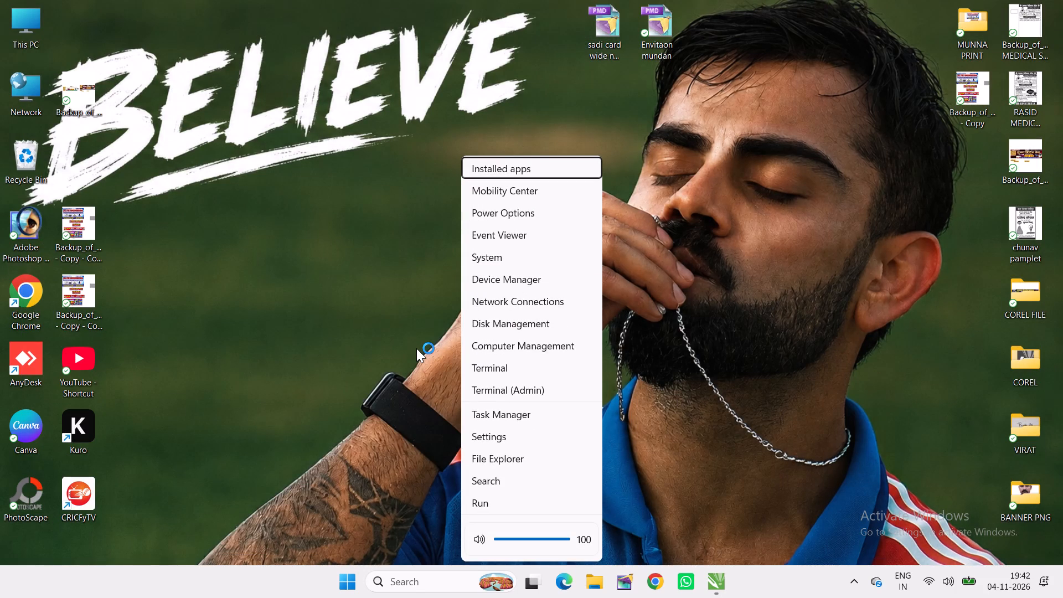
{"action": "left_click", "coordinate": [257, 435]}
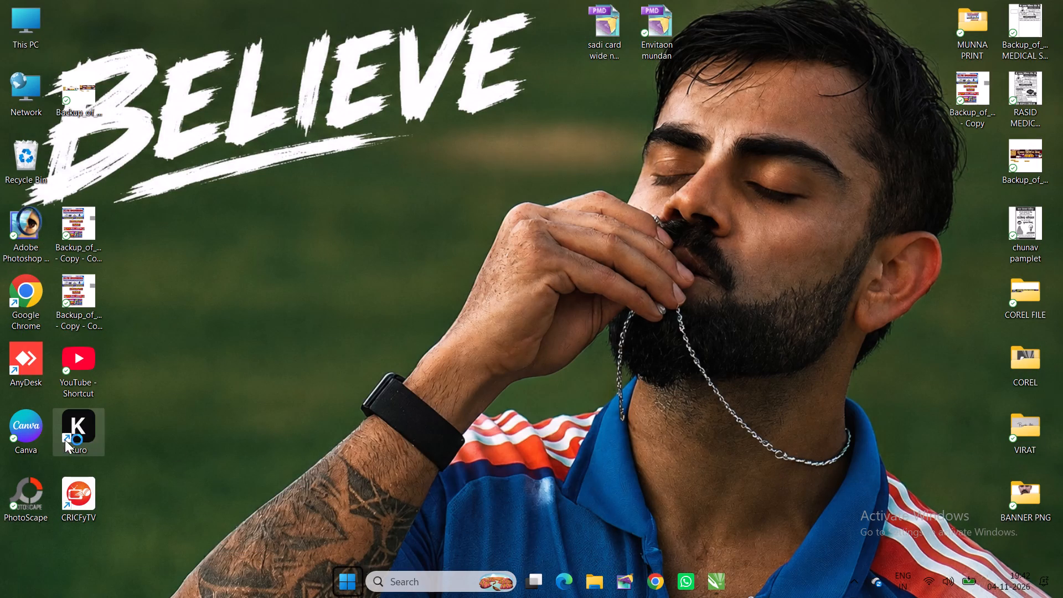
Launch the Kuro application from its desktop shortcut.
{"action": "double_click", "coordinate": [75, 433]}
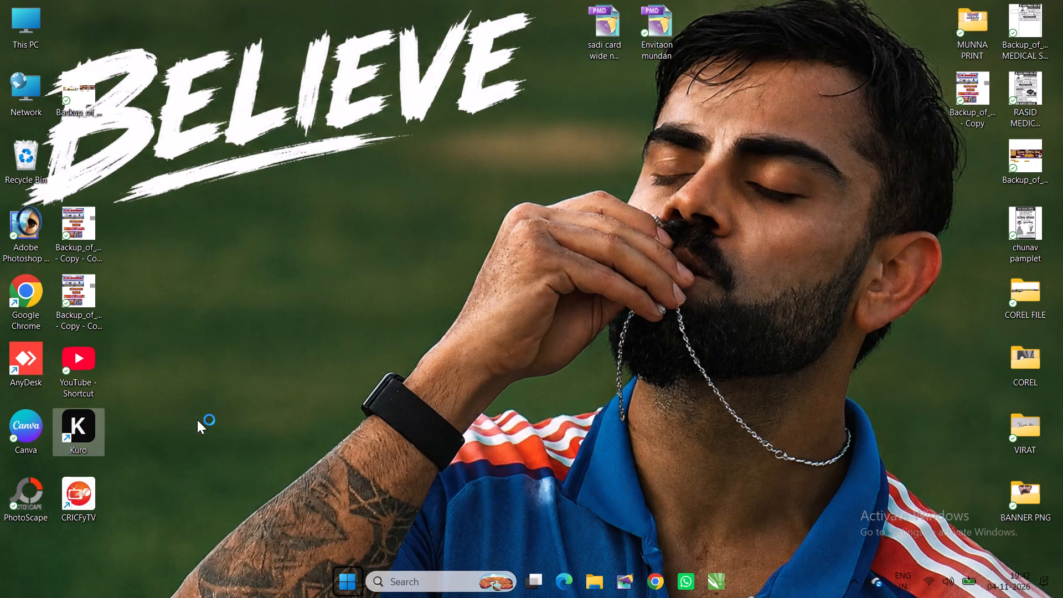
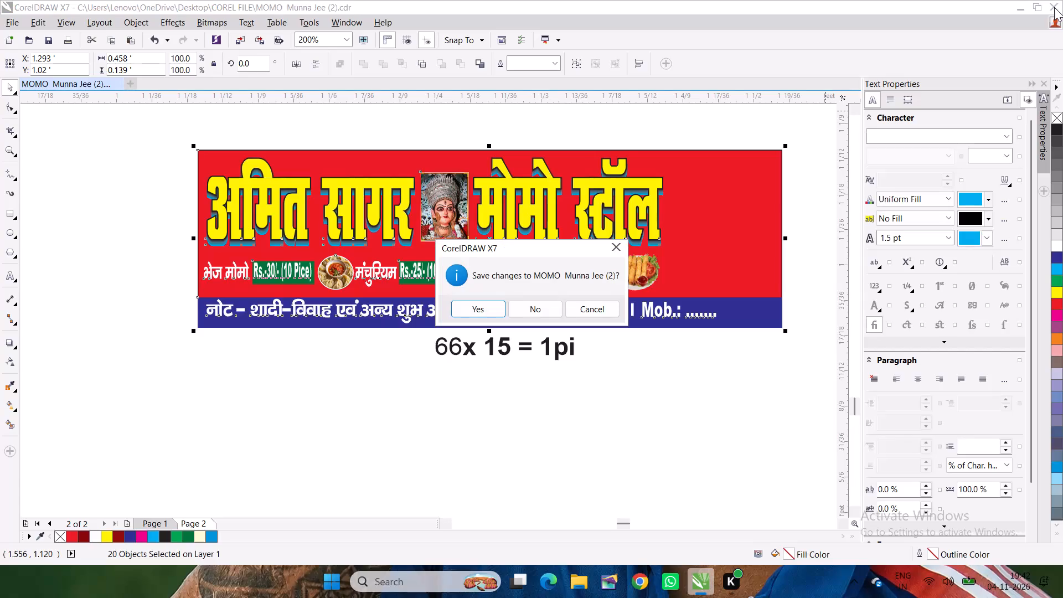
Discard the changes to the MOMO Munna Jee (2) banner while closing CorelDRAW.
{"action": "left_click", "coordinate": [552, 308]}
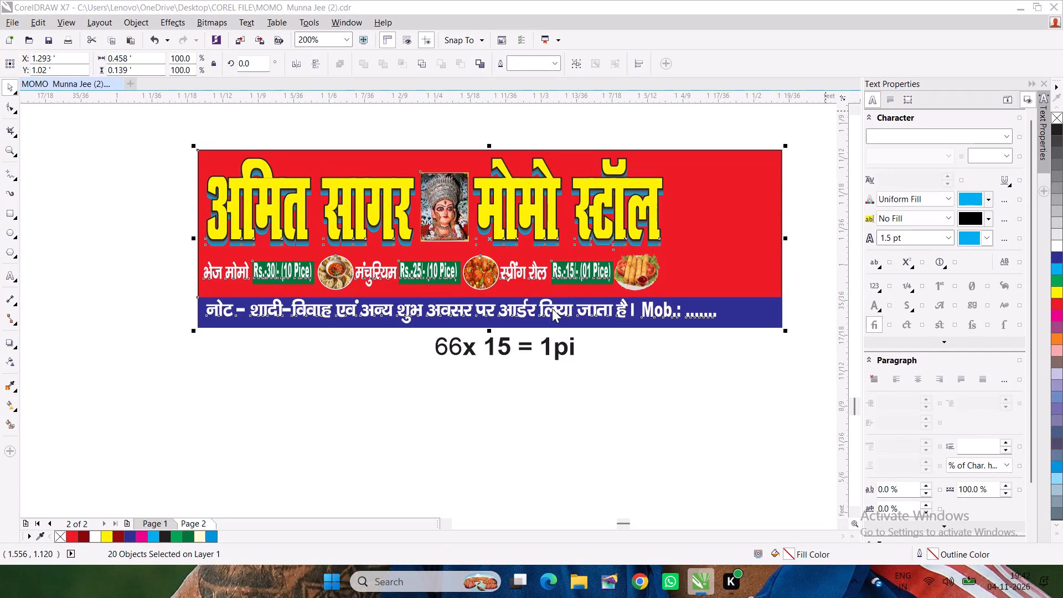